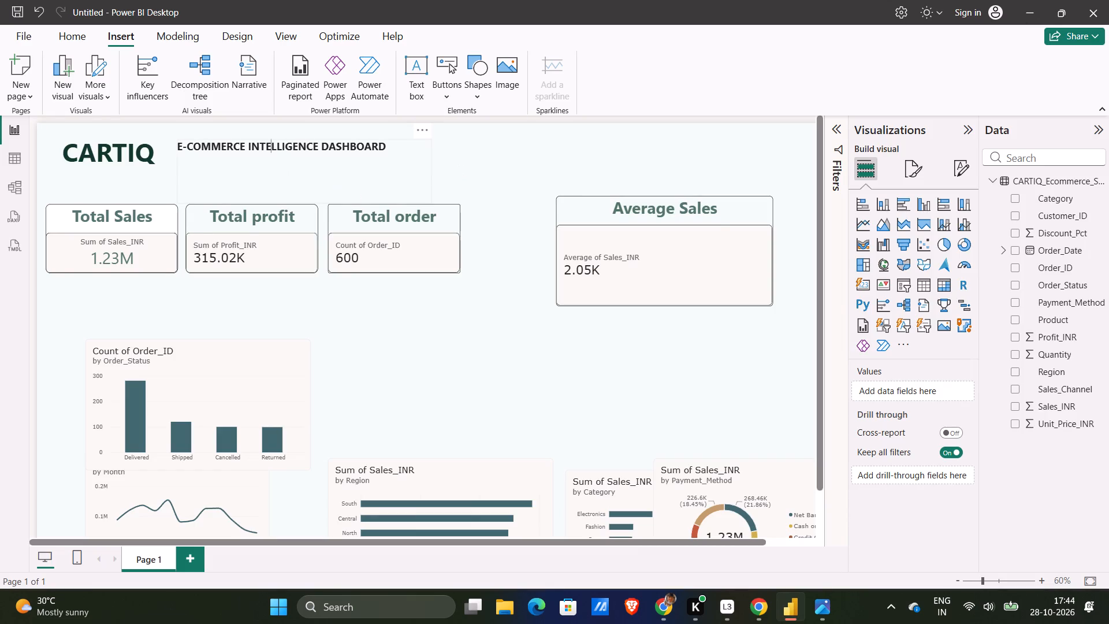
{"action": "left_click", "coordinate": [356, 183]}
{"action": "left_click", "coordinate": [158, 151]}
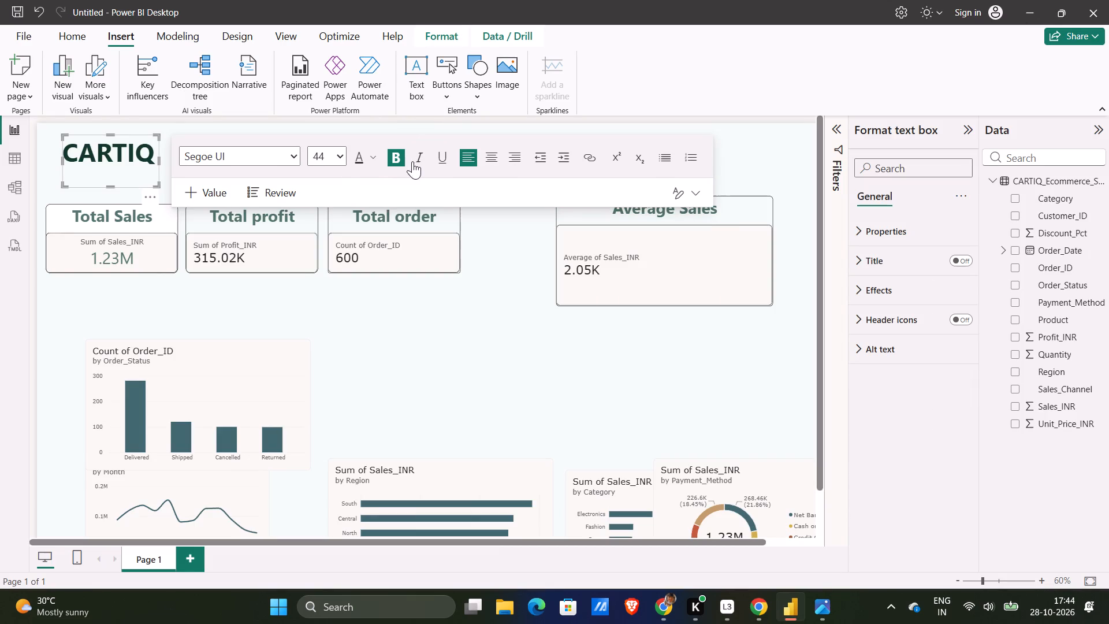
{"action": "key", "text": "Delete"}
{"action": "left_click", "coordinate": [133, 174]}
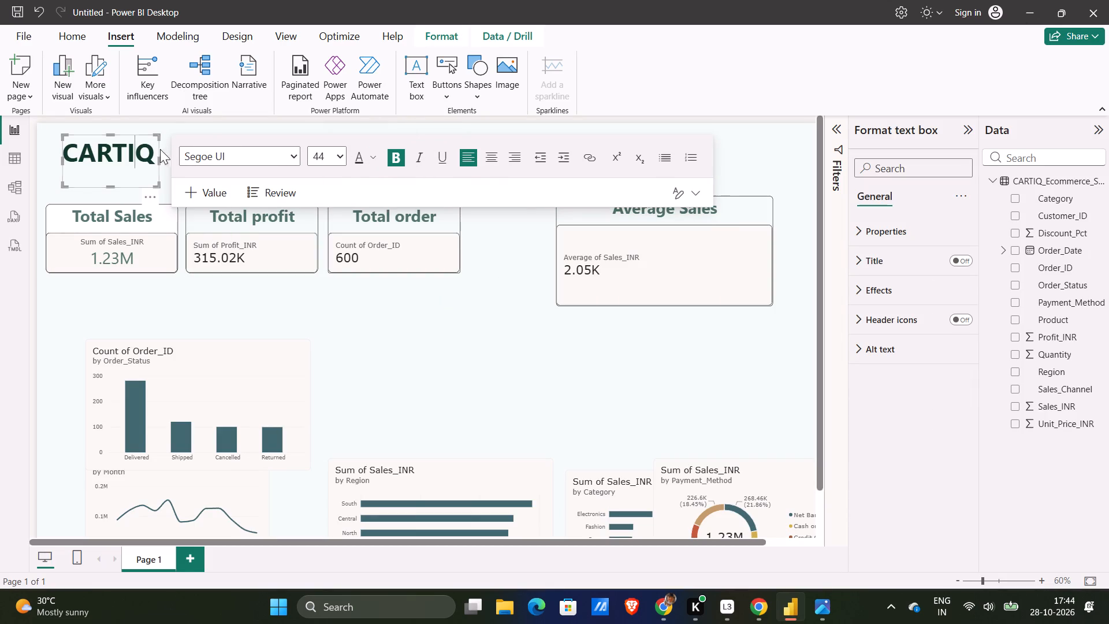
{"action": "left_click", "coordinate": [151, 149]}
{"action": "key", "text": "BackSpace"}
{"action": "key", "text": "BackSpace"}
{"action": "key", "text": "BackSpace"}
{"action": "key", "text": "BackSpace"}
{"action": "key", "text": "BackSpace"}
{"action": "key", "text": "BackSpace"}
{"action": "key", "text": "BackSpace"}
{"action": "key", "text": "BackSpace"}
{"action": "key", "text": "BackSpace"}
{"action": "key", "text": "BackSpace"}
{"action": "key", "text": "BackSpace"}
{"action": "key", "text": "BackSpace"}
{"action": "key", "text": "BackSpace"}
{"action": "key", "text": "BackSpace"}
{"action": "key", "text": "BackSpace"}
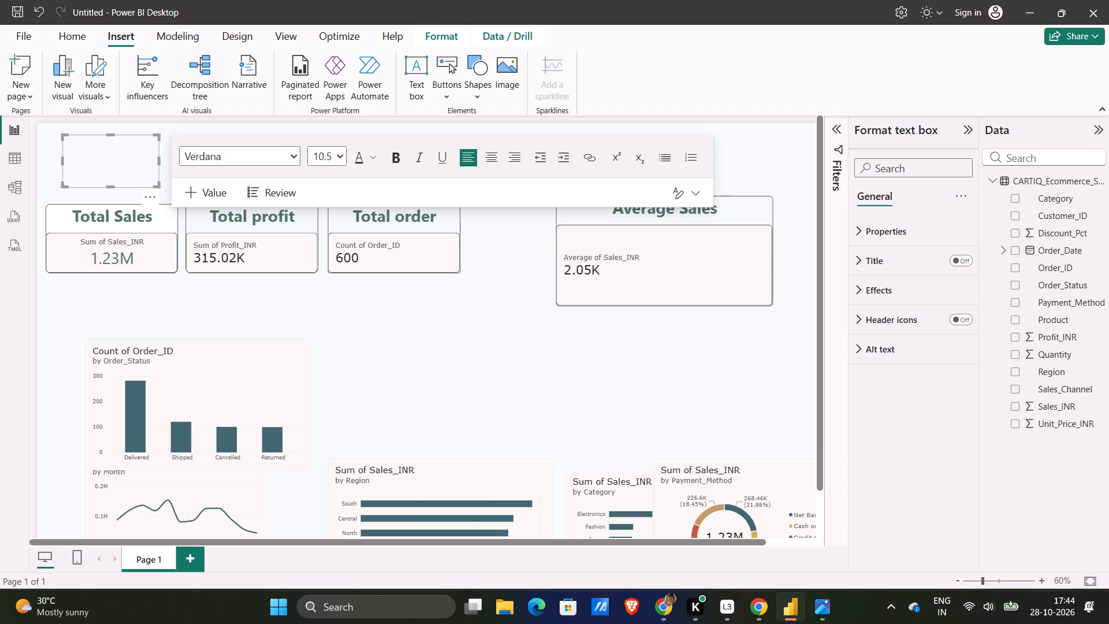
{"action": "left_click", "coordinate": [759, 140]}
Move the E-COMMERCE INTELLIGENCE DASHBOARD text box above the Total Sales card and widen it to the Average Sales card's far edge.
{"action": "left_click", "coordinate": [307, 151]}
{"action": "left_click_drag", "start_coordinate": [292, 143], "coordinate": [214, 153]}
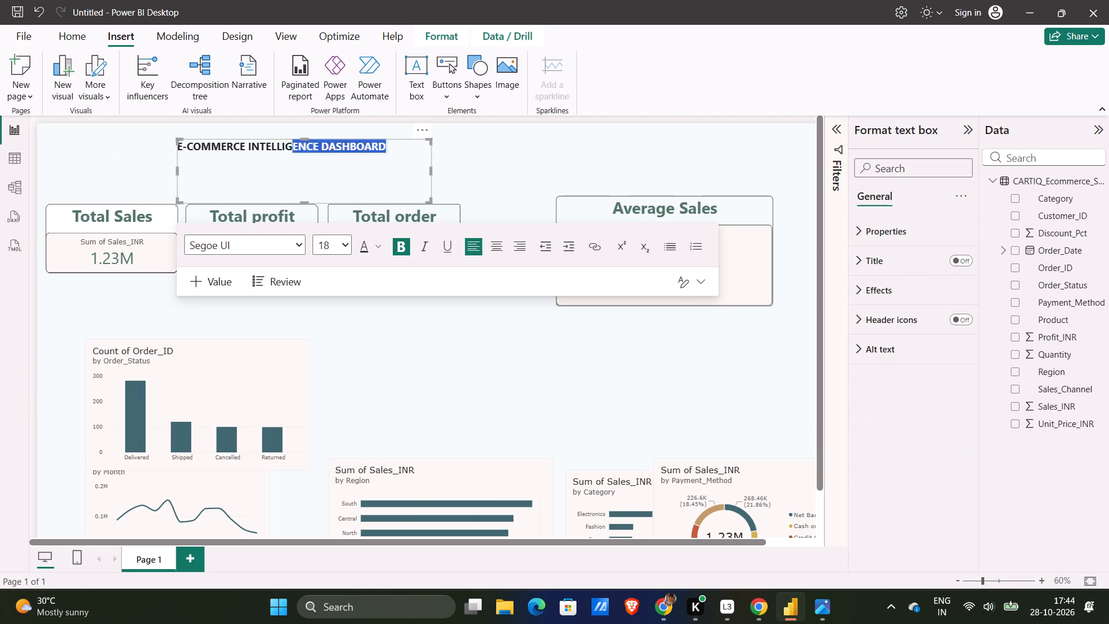
{"action": "left_click_drag", "start_coordinate": [214, 153], "coordinate": [187, 150]}
{"action": "left_click_drag", "start_coordinate": [421, 128], "coordinate": [278, 140]}
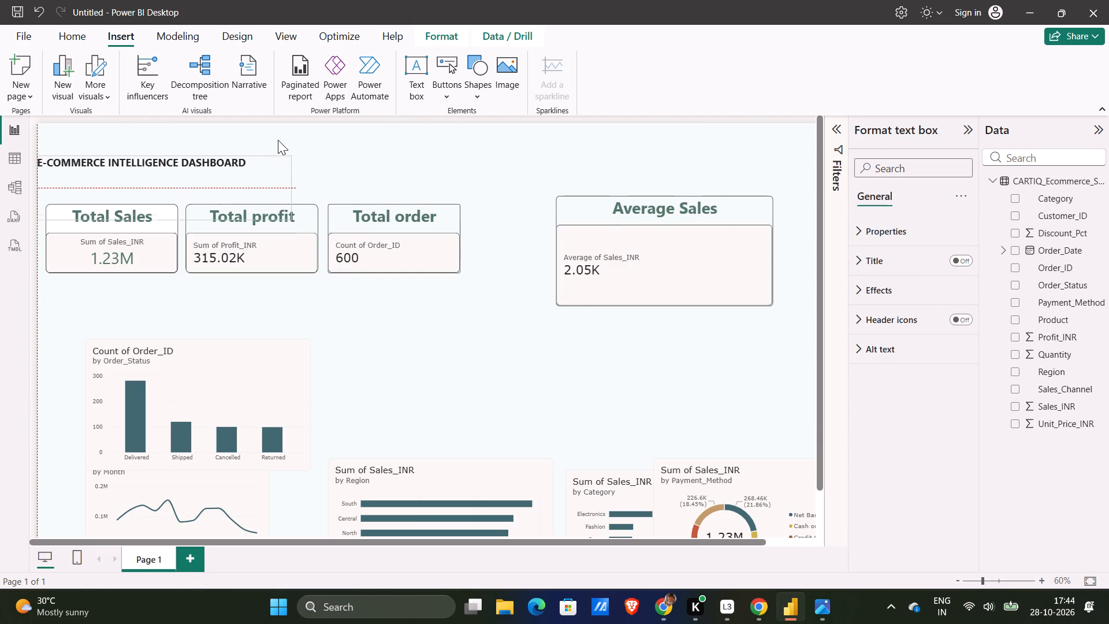
{"action": "left_click_drag", "start_coordinate": [278, 140], "coordinate": [312, 130]}
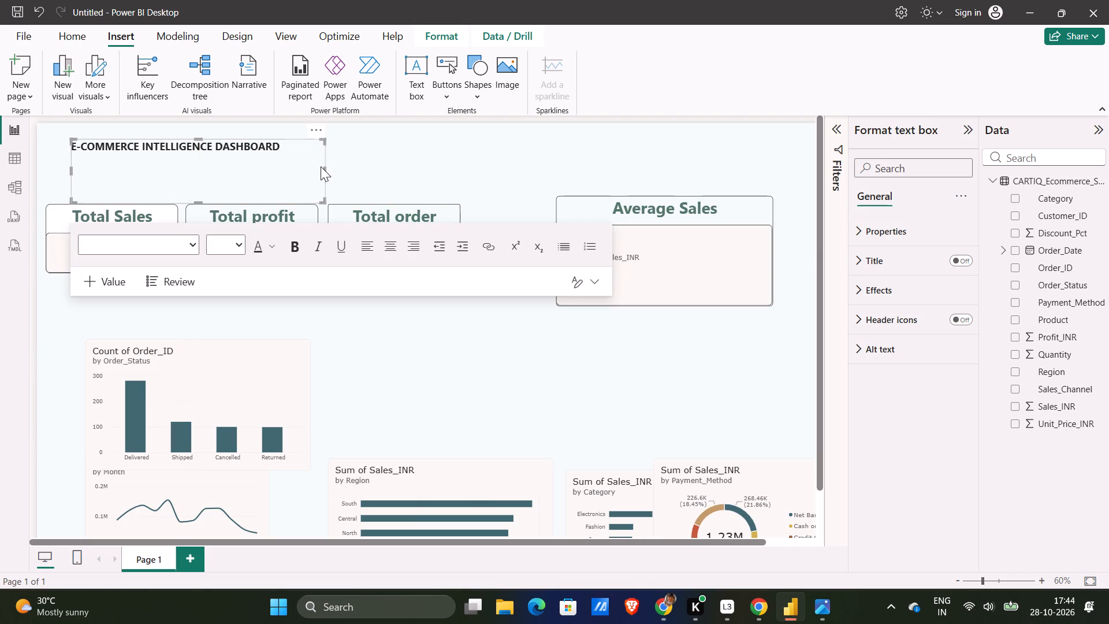
{"action": "left_click_drag", "start_coordinate": [325, 168], "coordinate": [811, 110]}
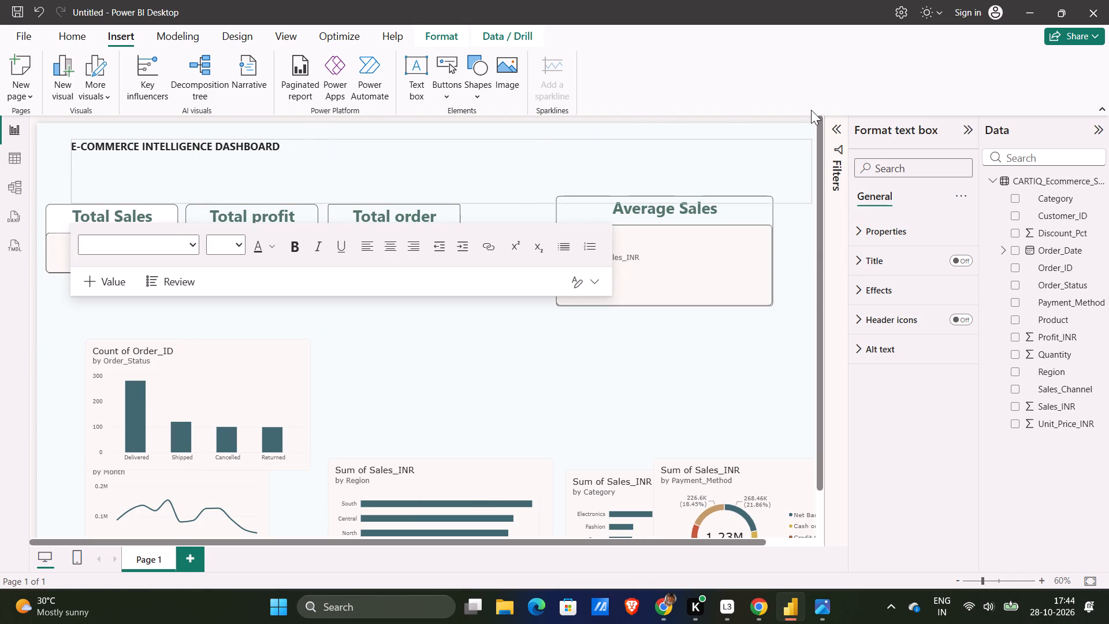
{"action": "left_click_drag", "start_coordinate": [811, 110], "coordinate": [773, 112]}
Set the E-COMMERCE INTELLIGENCE DASHBOARD title's font size to 40.
{"action": "left_click", "coordinate": [255, 138]}
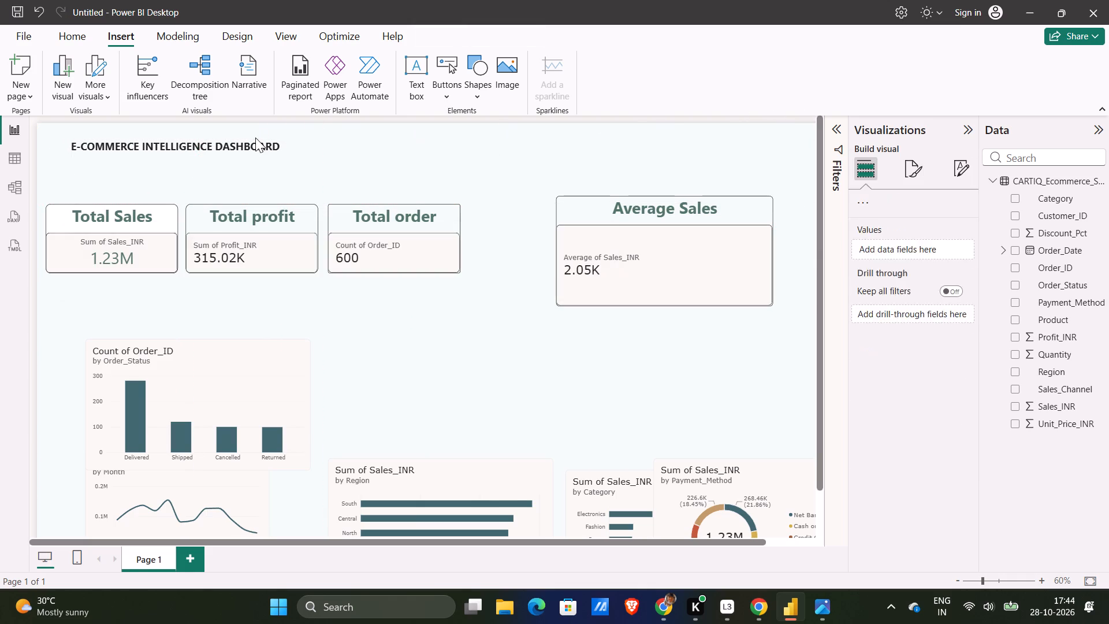
{"action": "triple_click", "coordinate": [258, 144]}
{"action": "left_click", "coordinate": [258, 144]}
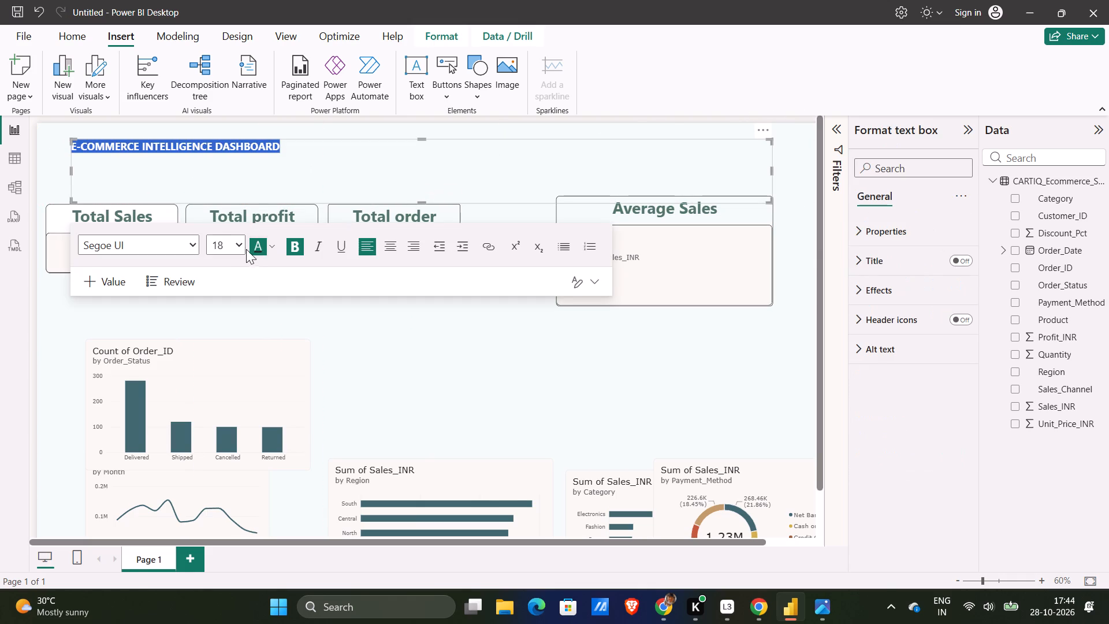
{"action": "left_click", "coordinate": [243, 248]}
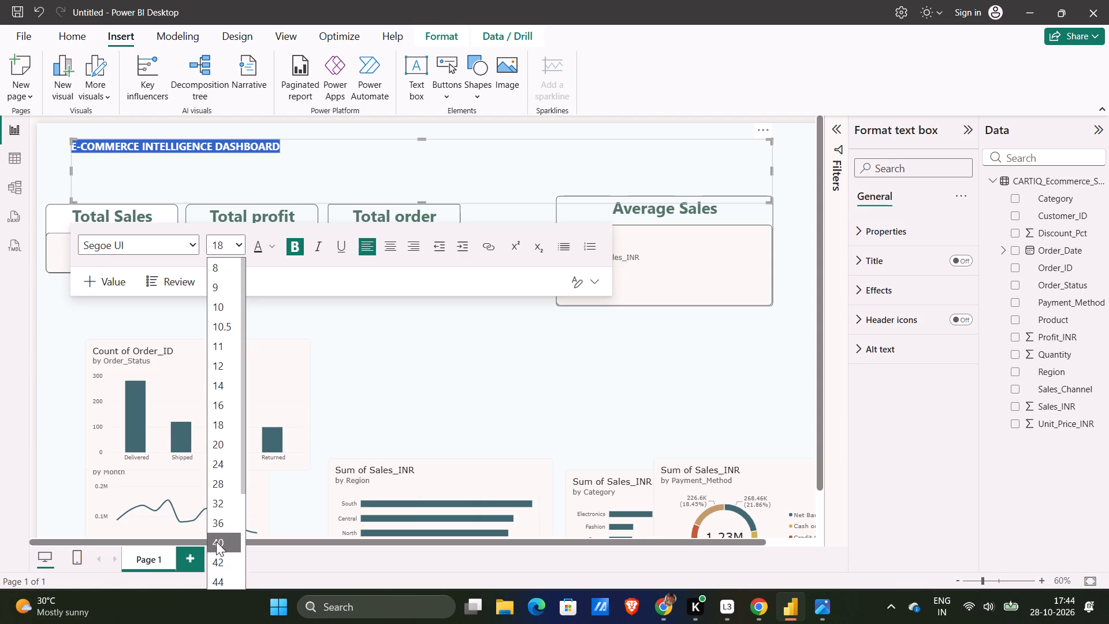
{"action": "left_click", "coordinate": [217, 539]}
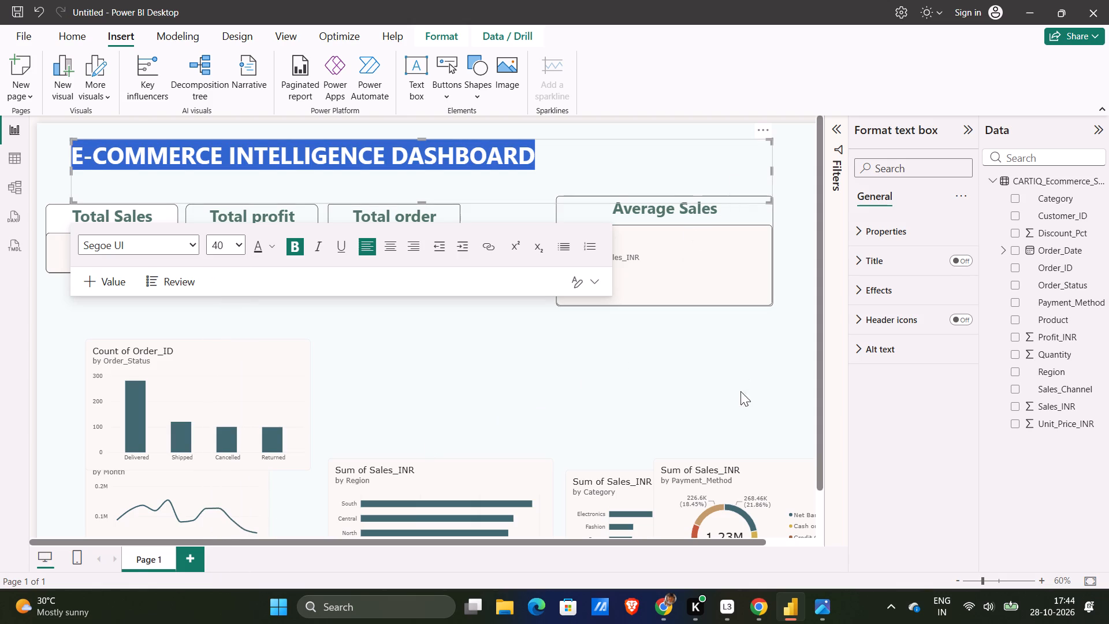
{"action": "left_click", "coordinate": [729, 407]}
Reposition the title text box at the page's top and stretch it across the full page width, collapsing the formatting pane for room.
{"action": "left_click", "coordinate": [488, 157]}
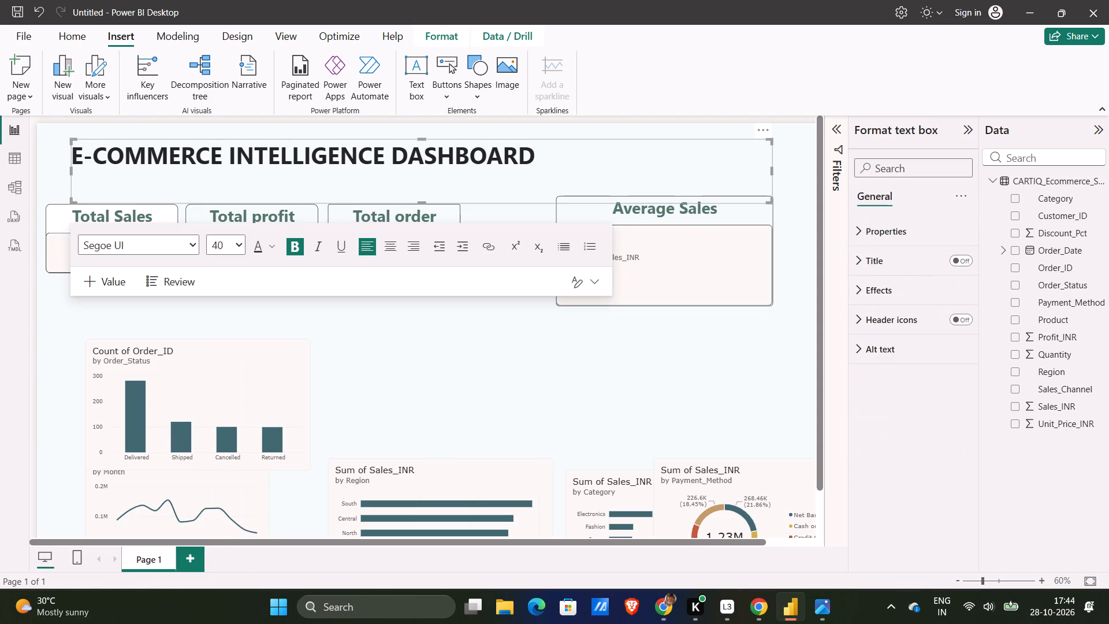
{"action": "left_click_drag", "start_coordinate": [764, 131], "coordinate": [882, 122]}
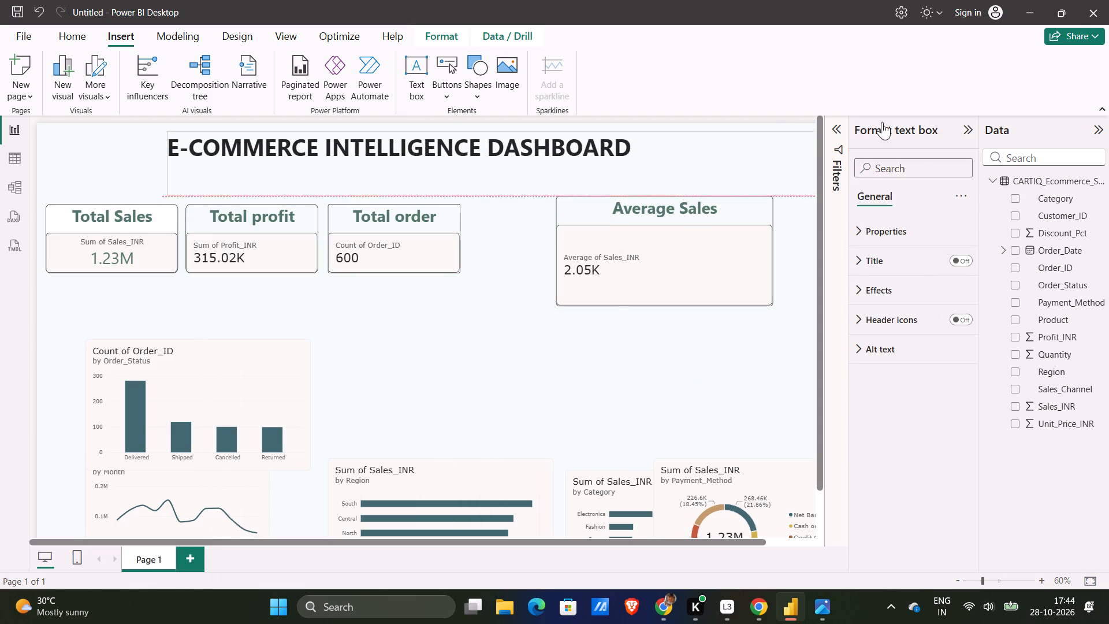
{"action": "left_click_drag", "start_coordinate": [882, 122], "coordinate": [891, 125]}
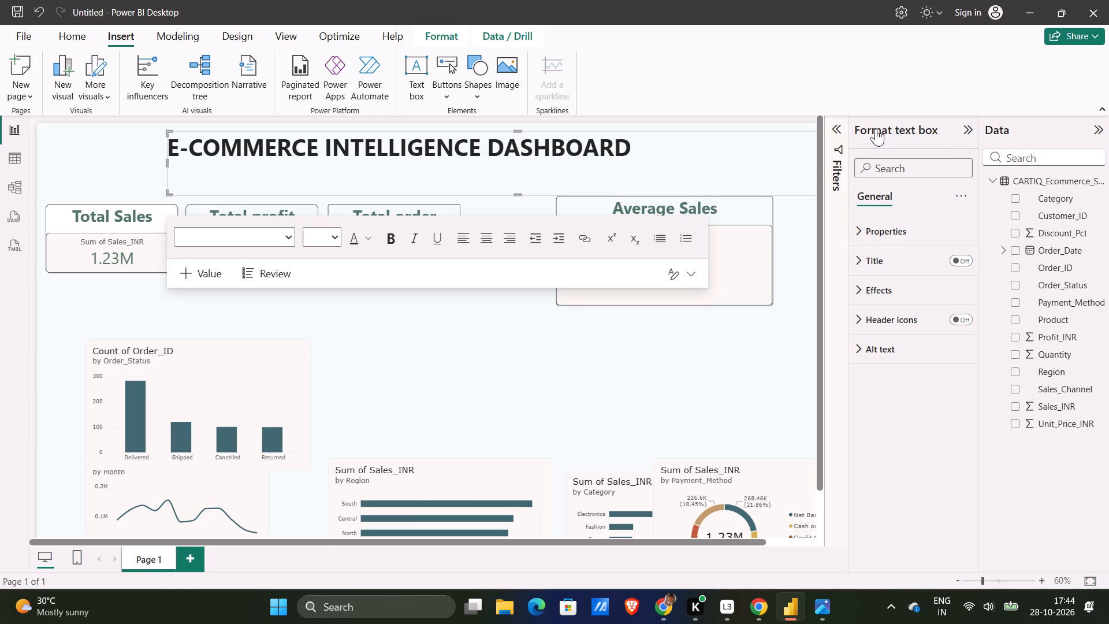
{"action": "left_click", "coordinate": [840, 122]}
{"action": "left_click", "coordinate": [970, 128]}
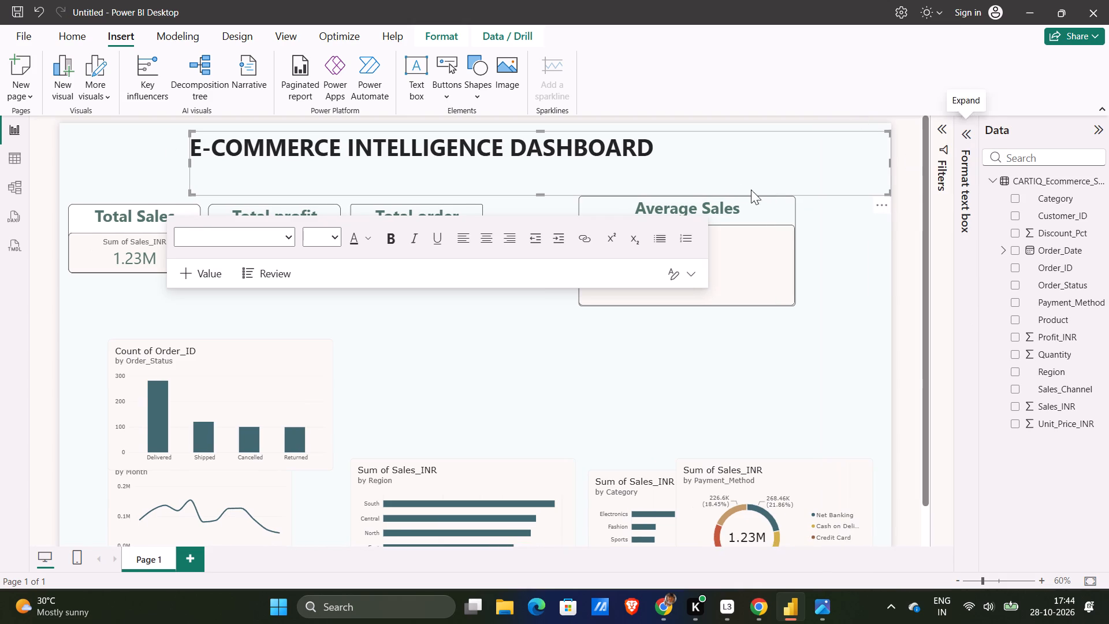
{"action": "left_click", "coordinate": [581, 171]}
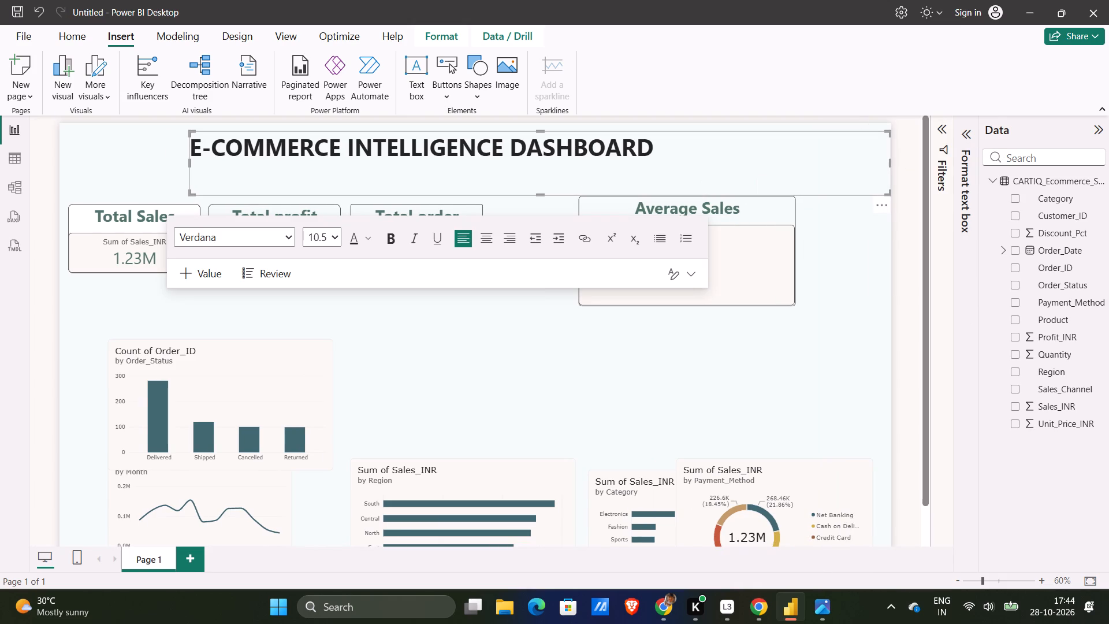
{"action": "left_click", "coordinate": [741, 150]}
{"action": "triple_click", "coordinate": [595, 133]}
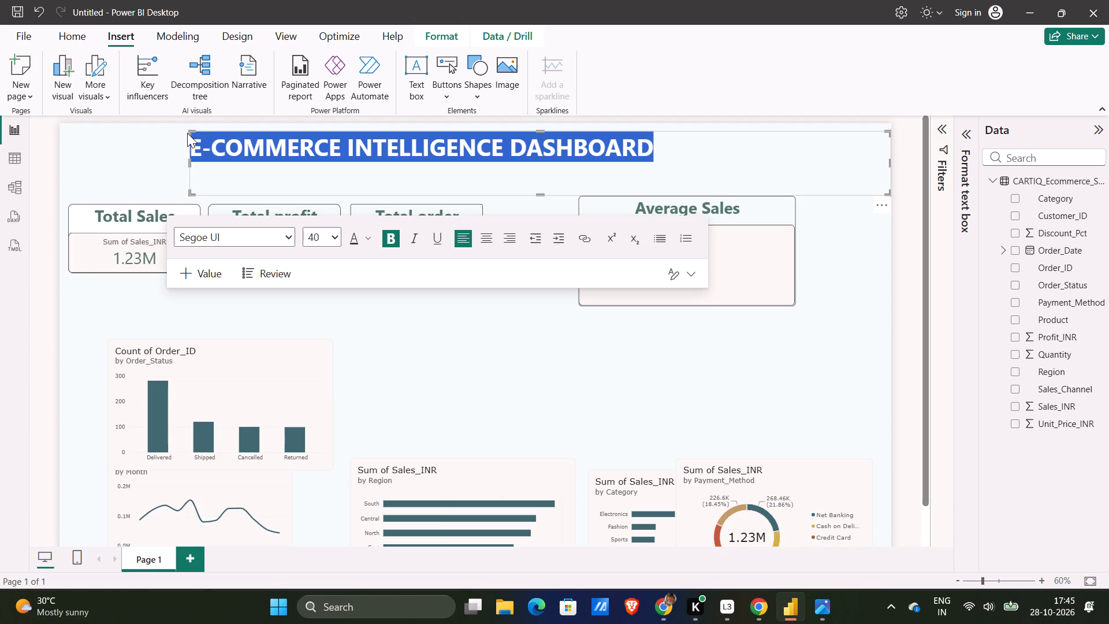
{"action": "left_click_drag", "start_coordinate": [191, 133], "coordinate": [3, 122]}
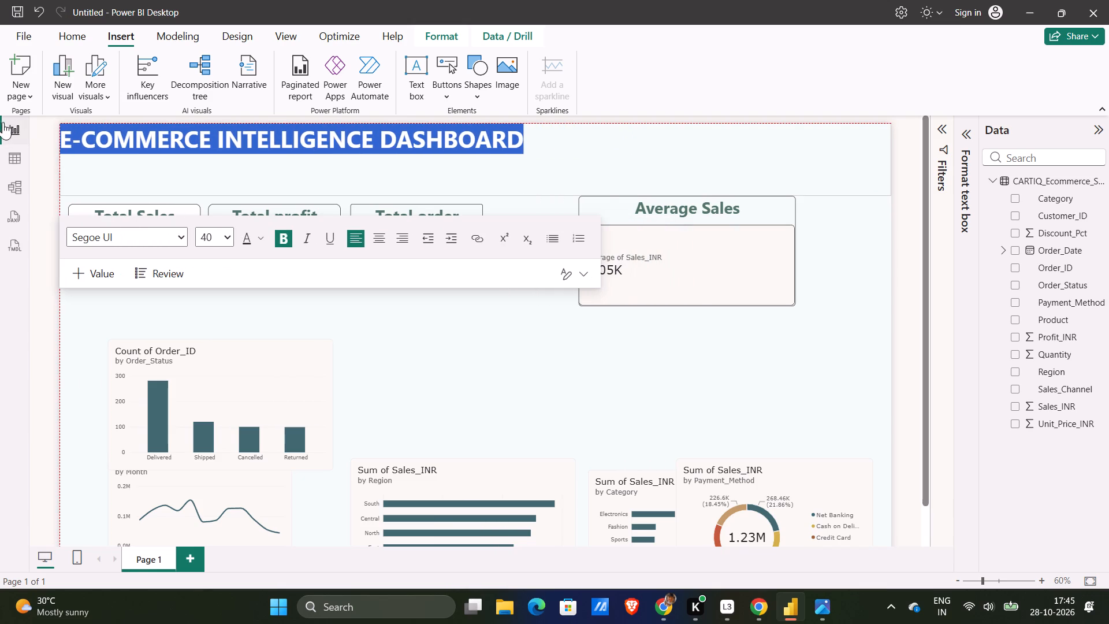
{"action": "left_click_drag", "start_coordinate": [3, 122], "coordinate": [0, 122]}
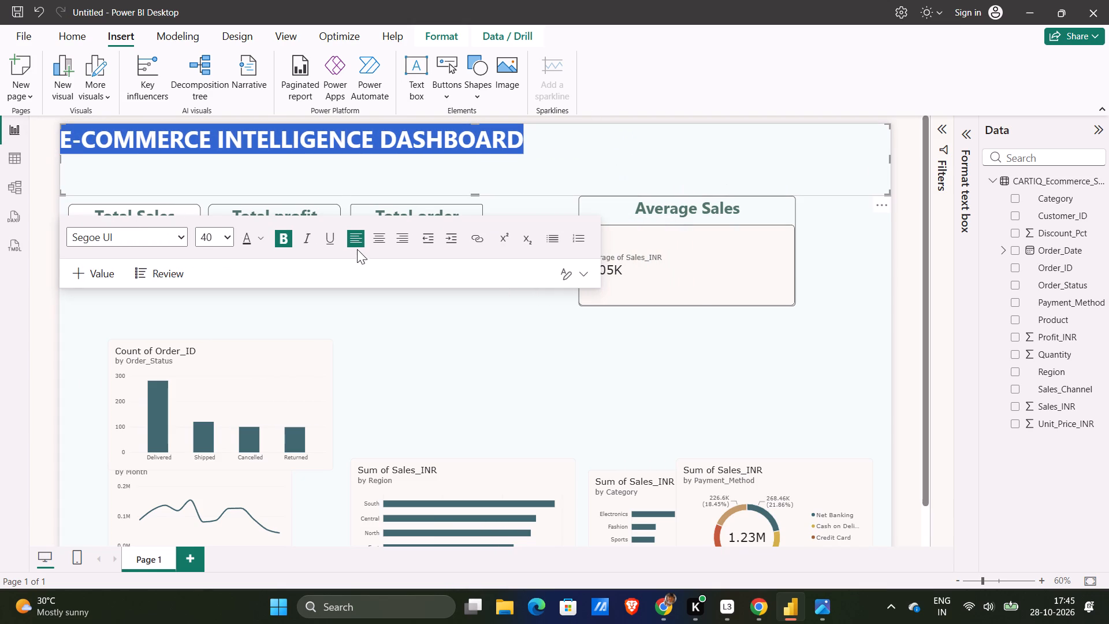
Centre and underline the E-COMMERCE INTELLIGENCE DASHBOARD title text.
{"action": "left_click", "coordinate": [375, 234]}
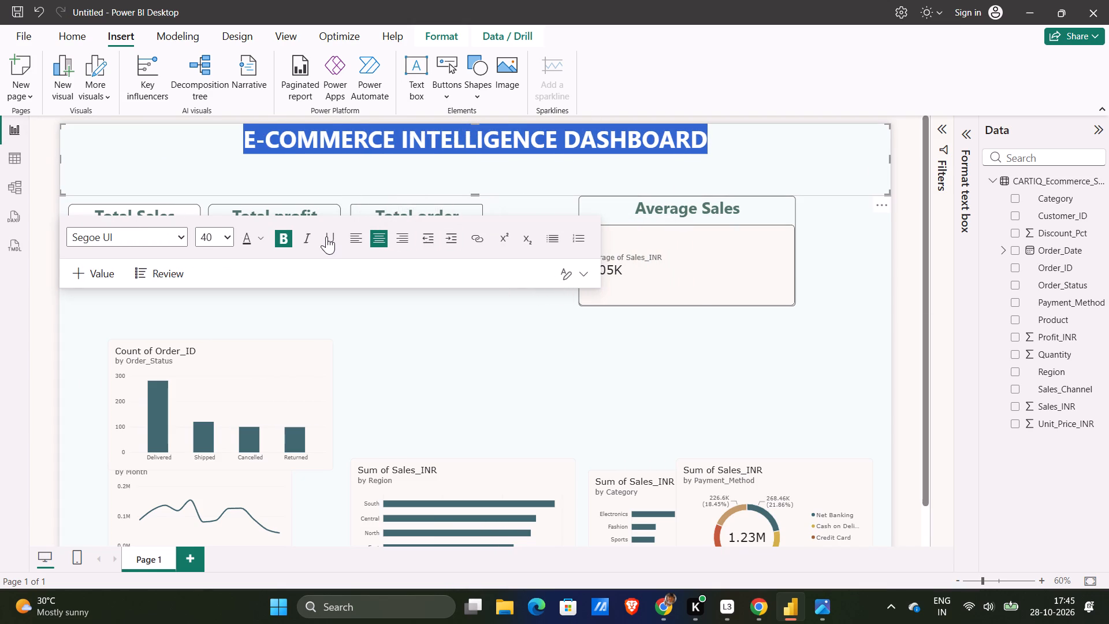
{"action": "left_click", "coordinate": [328, 236]}
{"action": "left_click", "coordinate": [735, 163]}
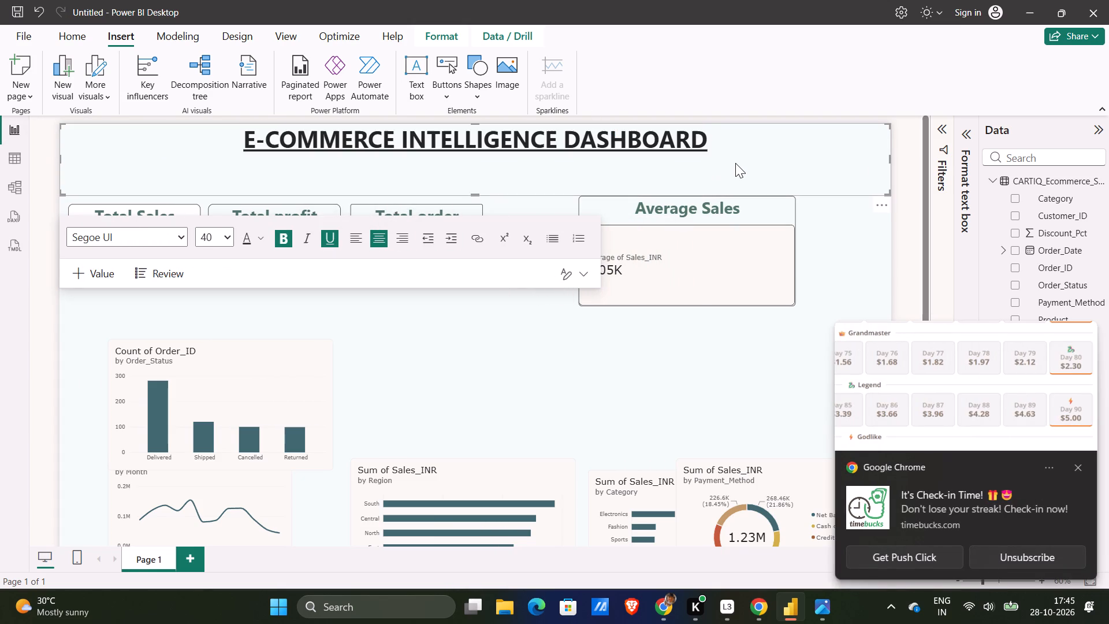
{"action": "left_click", "coordinate": [714, 351]}
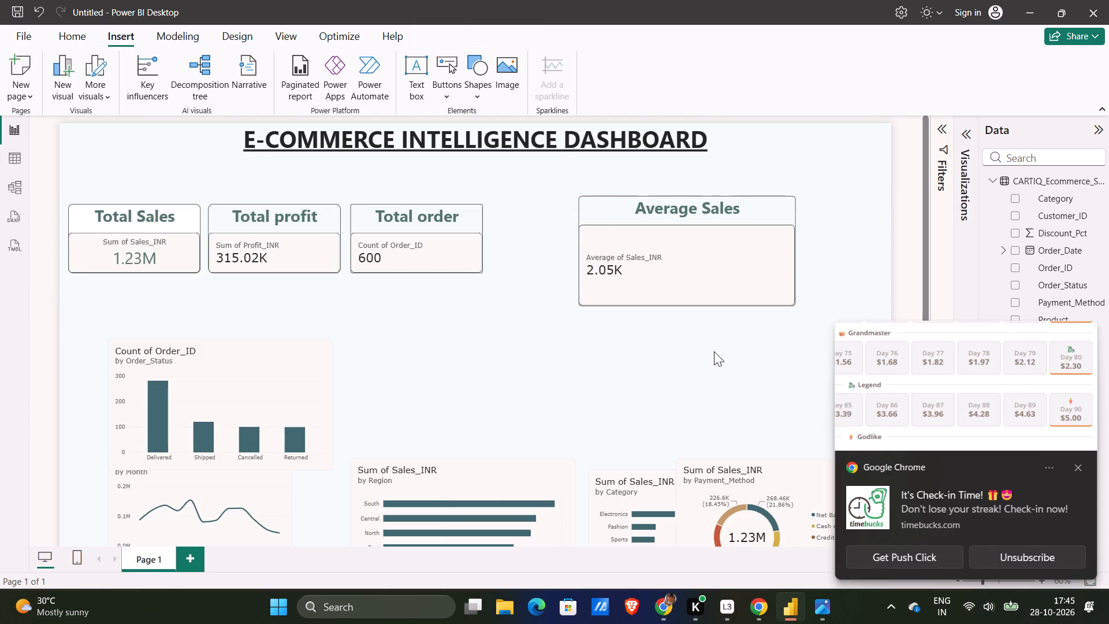
Switch to the ChatGPT reply and copy the header subtitle "Sales Performance • Profitability • Order Insights".
{"action": "key", "text": "alt+Tab"}
{"action": "scroll", "coordinate": [585, 403], "scroll_direction": "right", "scroll_amount": 1}
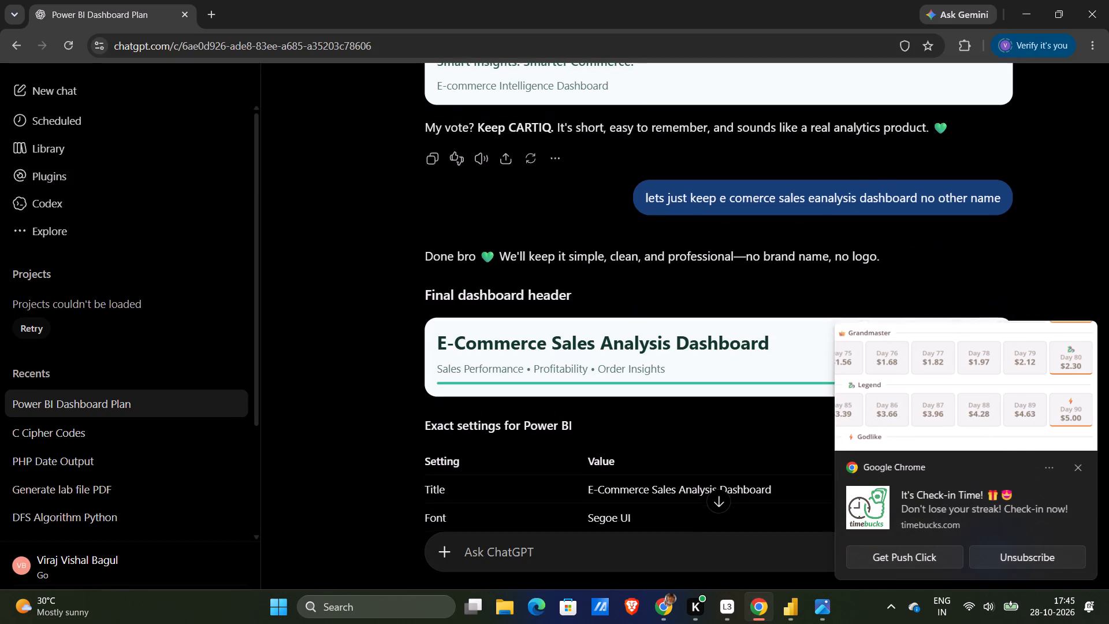
{"action": "scroll", "coordinate": [585, 403], "scroll_direction": "right", "scroll_amount": 1}
{"action": "scroll", "coordinate": [669, 386], "scroll_direction": "down", "scroll_amount": 1}
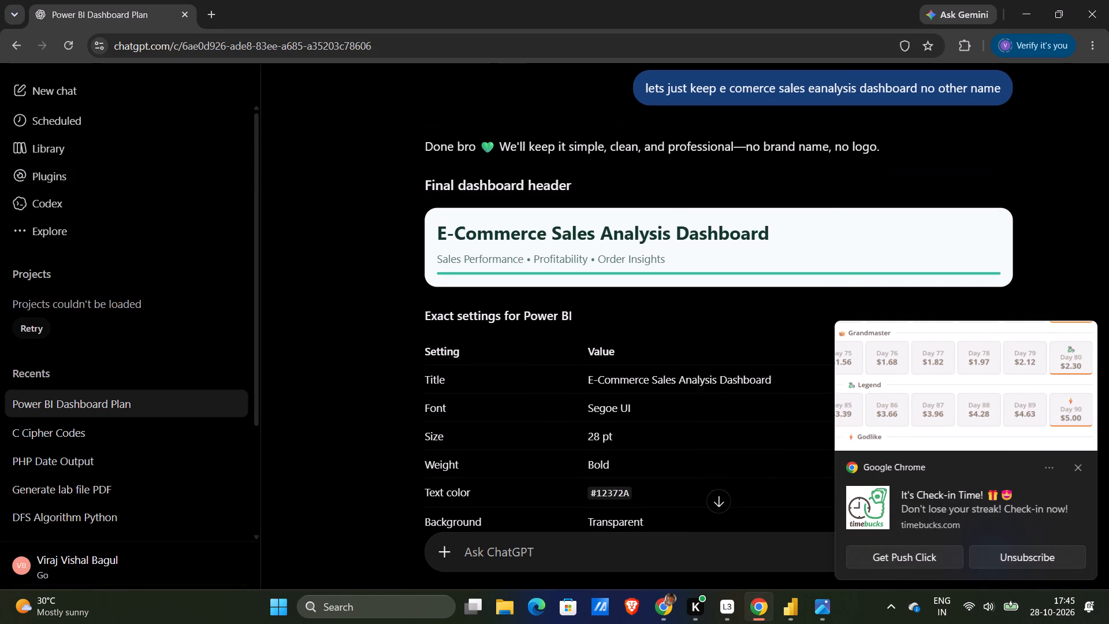
{"action": "scroll", "coordinate": [669, 386], "scroll_direction": "down", "scroll_amount": 1}
{"action": "left_click_drag", "start_coordinate": [435, 259], "coordinate": [546, 260]}
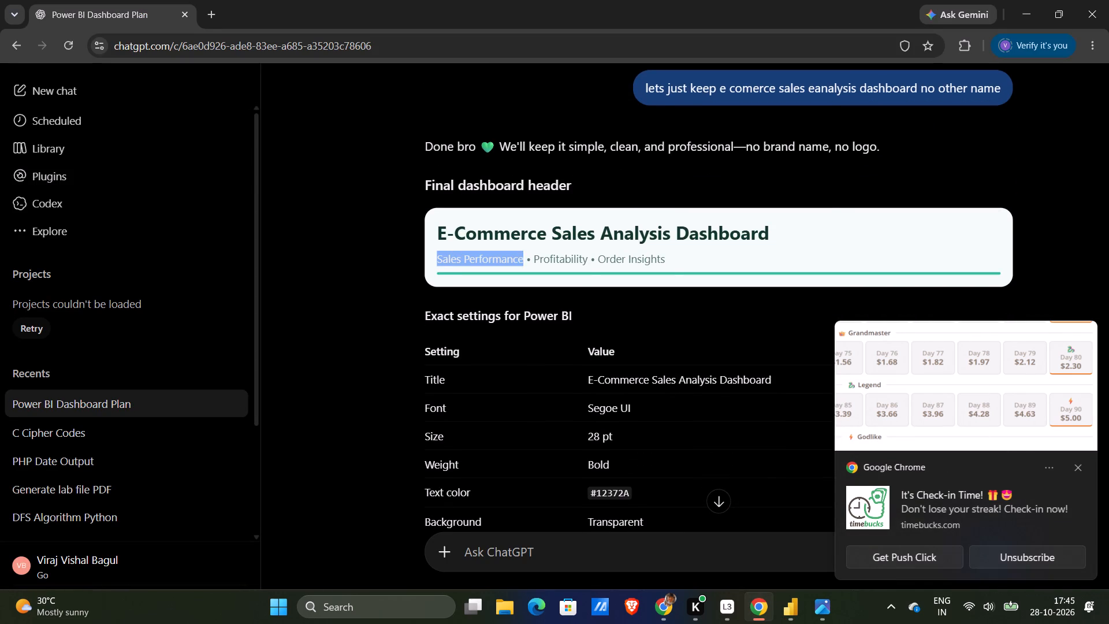
{"action": "left_click_drag", "start_coordinate": [546, 260], "coordinate": [668, 256]}
{"action": "key", "text": "ctrl+c"}
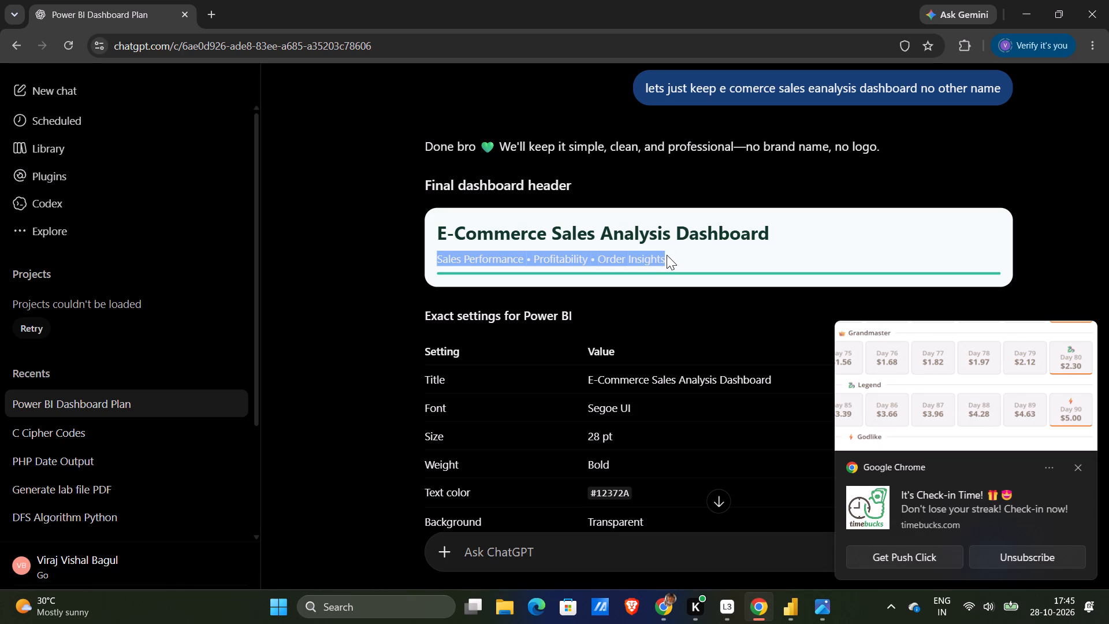
Switch back to Power BI and remove the underline from the E-COMMERCE INTELLIGENCE DASHBOARD title.
{"action": "key", "text": "alt+Tab"}
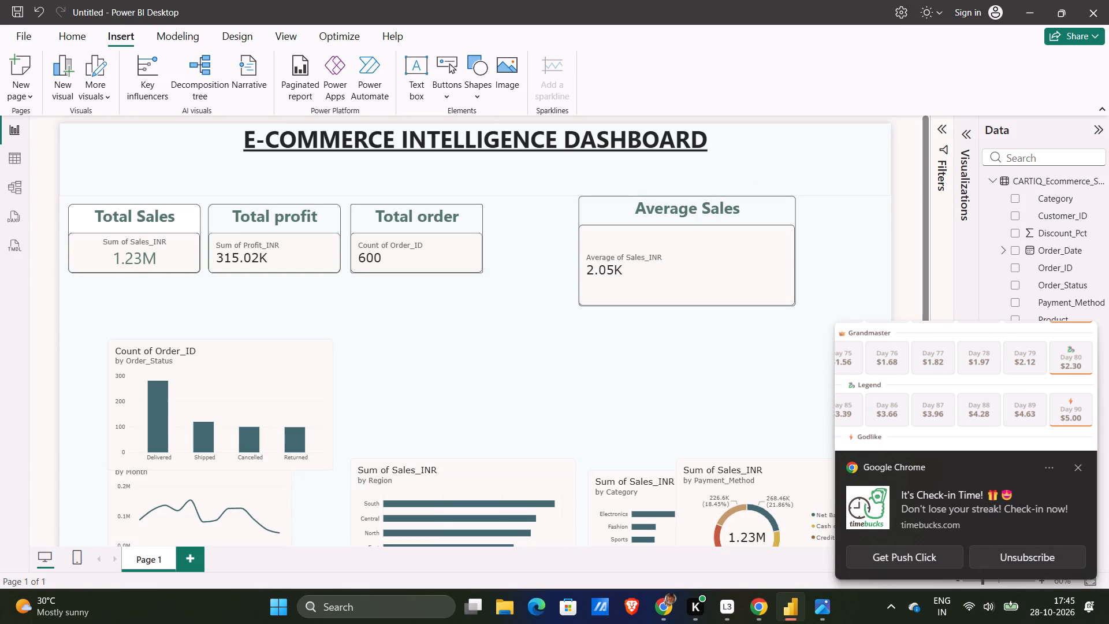
{"action": "triple_click", "coordinate": [302, 142]}
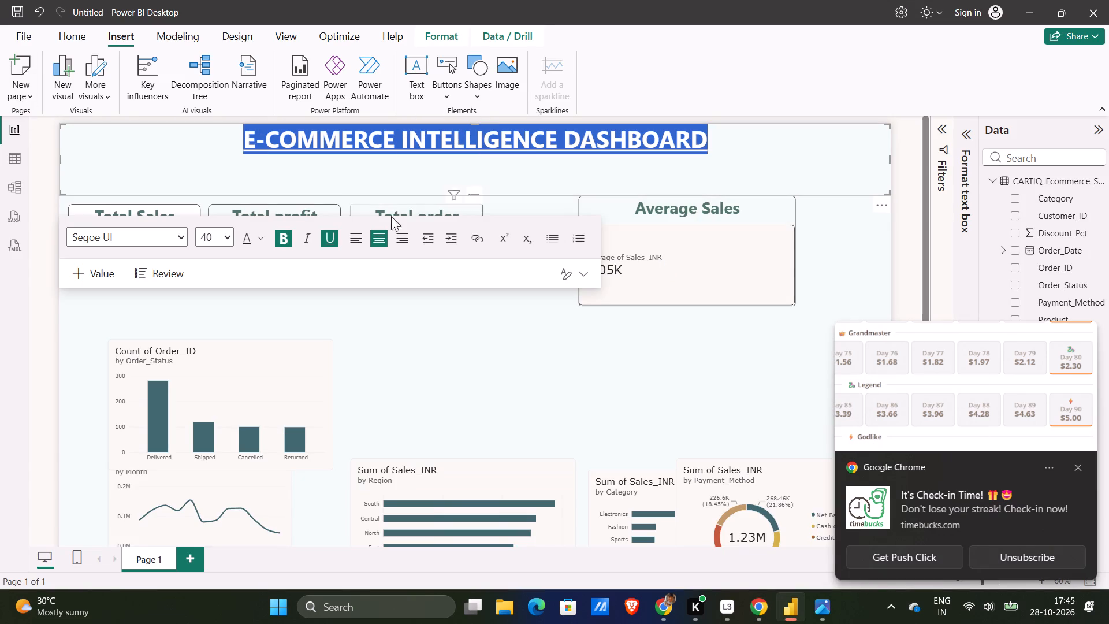
{"action": "left_click", "coordinate": [329, 247]}
{"action": "triple_click", "coordinate": [355, 147]}
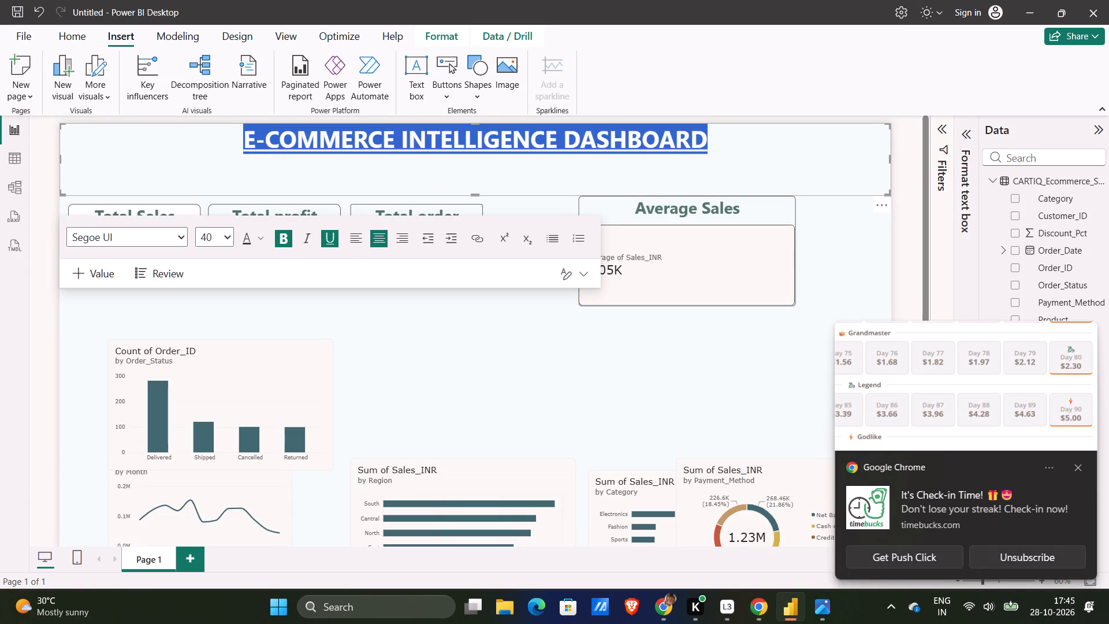
{"action": "left_click", "coordinate": [325, 234]}
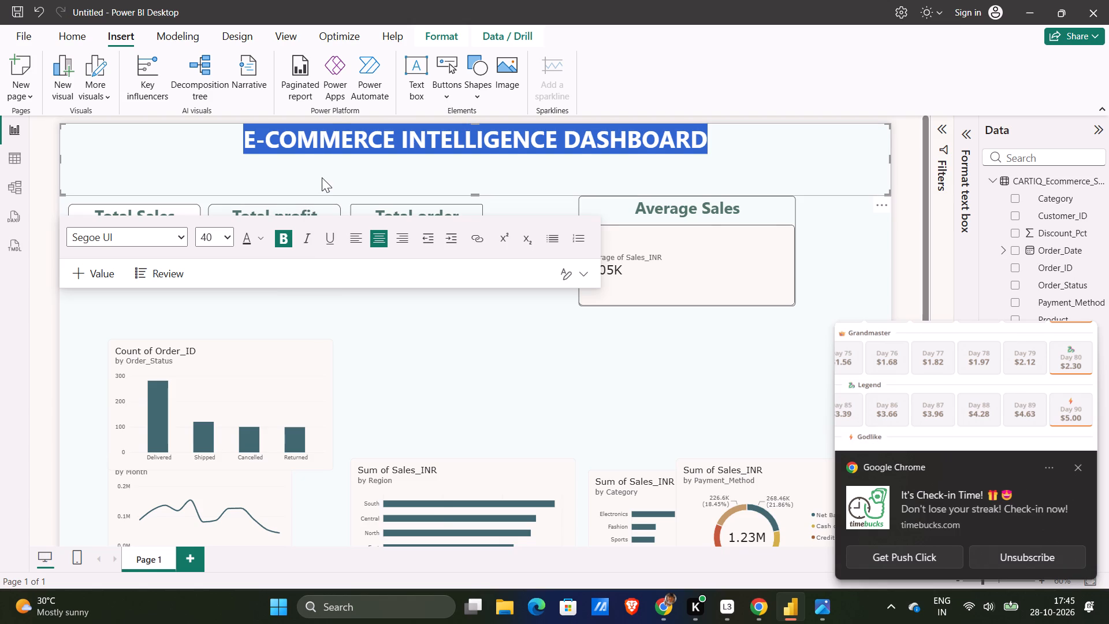
{"action": "left_click", "coordinate": [322, 178]}
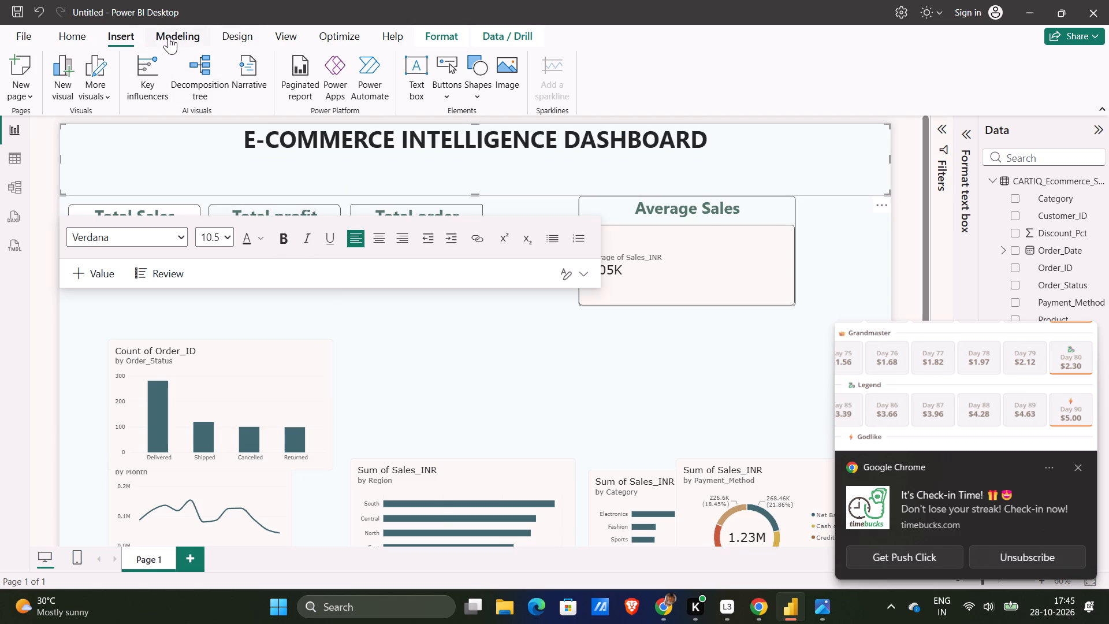
Paste the subtitle "Sales Performance • Profitability • Order Insights" on a new line under the dashboard title.
{"action": "left_click", "coordinate": [122, 38]}
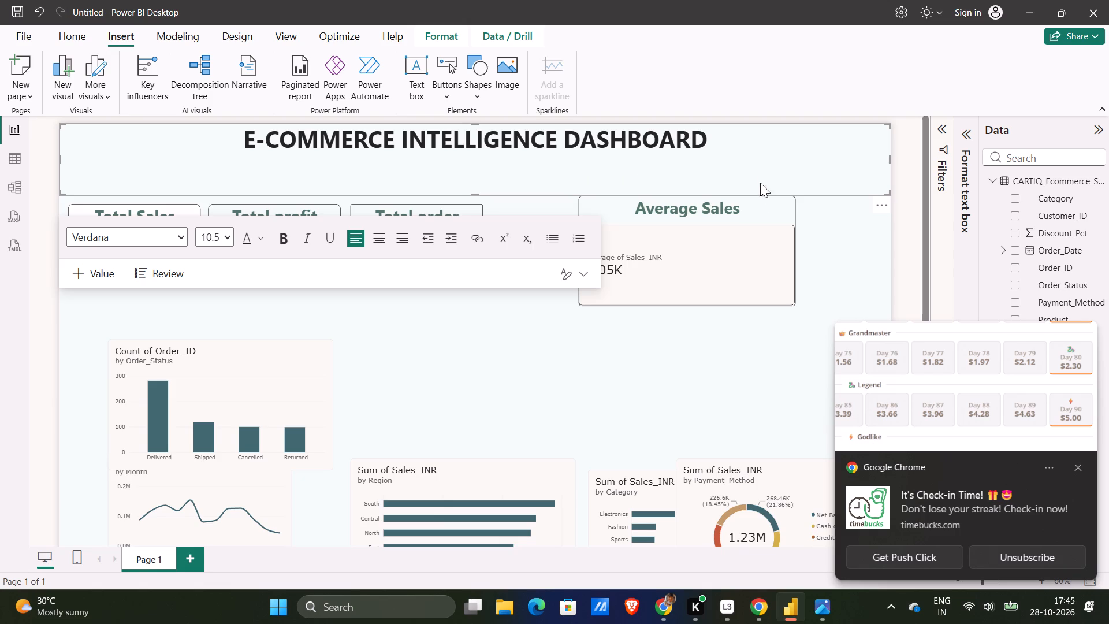
{"action": "left_click", "coordinate": [754, 135]}
{"action": "key", "text": "Return"}
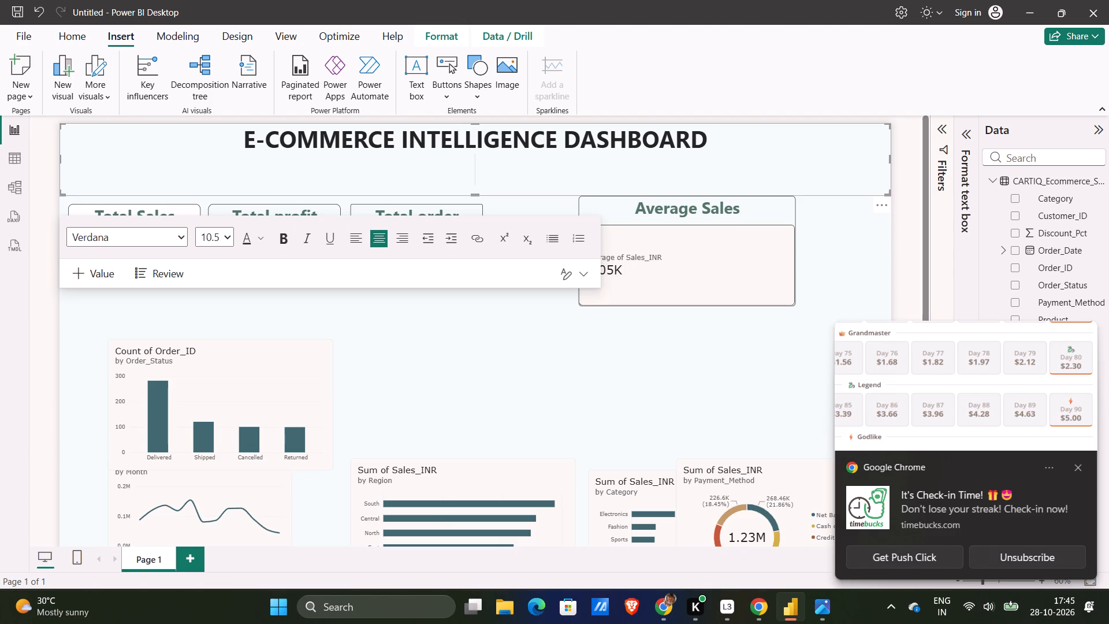
{"action": "key", "text": "ctrl+v"}
Format the subtitle line in Segoe UI, bold, at font size 14.
{"action": "triple_click", "coordinate": [521, 155]}
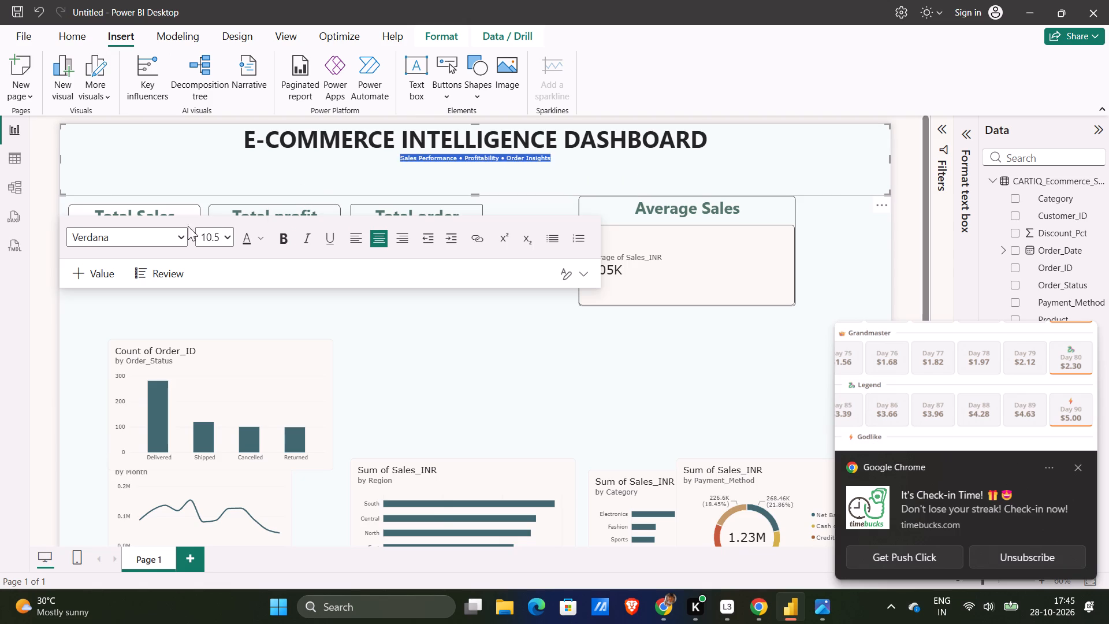
{"action": "left_click", "coordinate": [165, 237]}
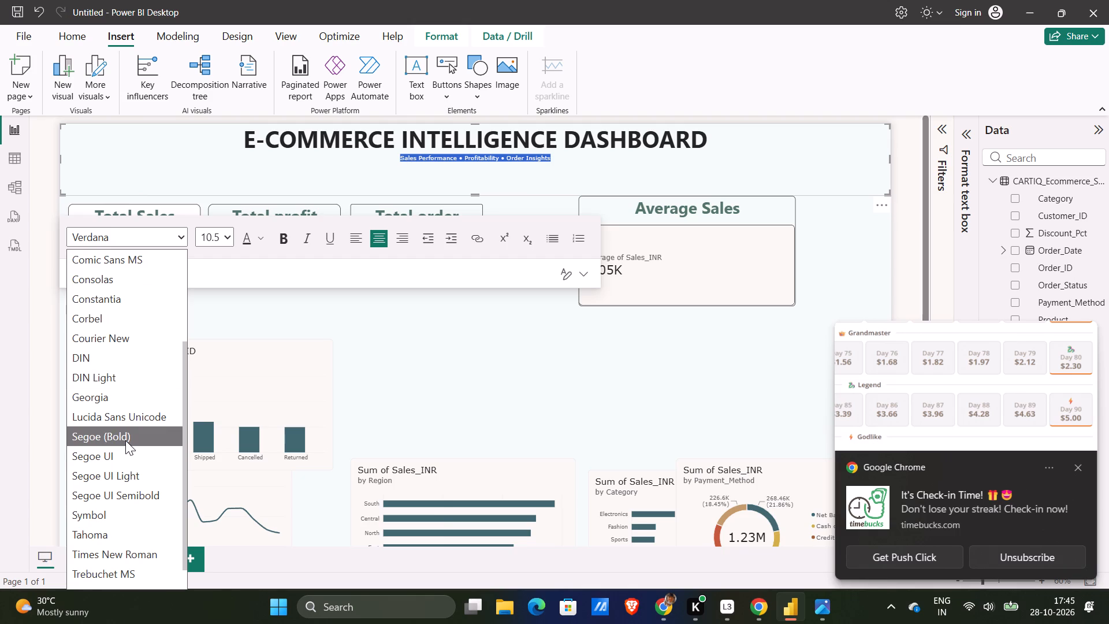
{"action": "scroll", "coordinate": [113, 351], "scroll_direction": "down", "scroll_amount": 1}
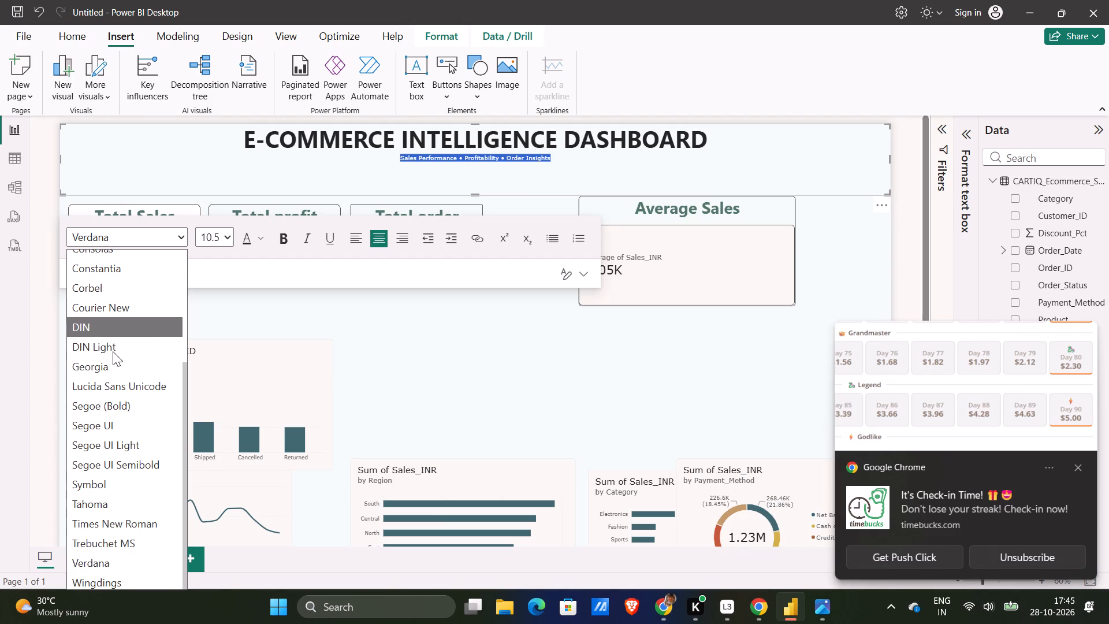
{"action": "scroll", "coordinate": [113, 351], "scroll_direction": "down", "scroll_amount": 1}
{"action": "left_click", "coordinate": [116, 421]}
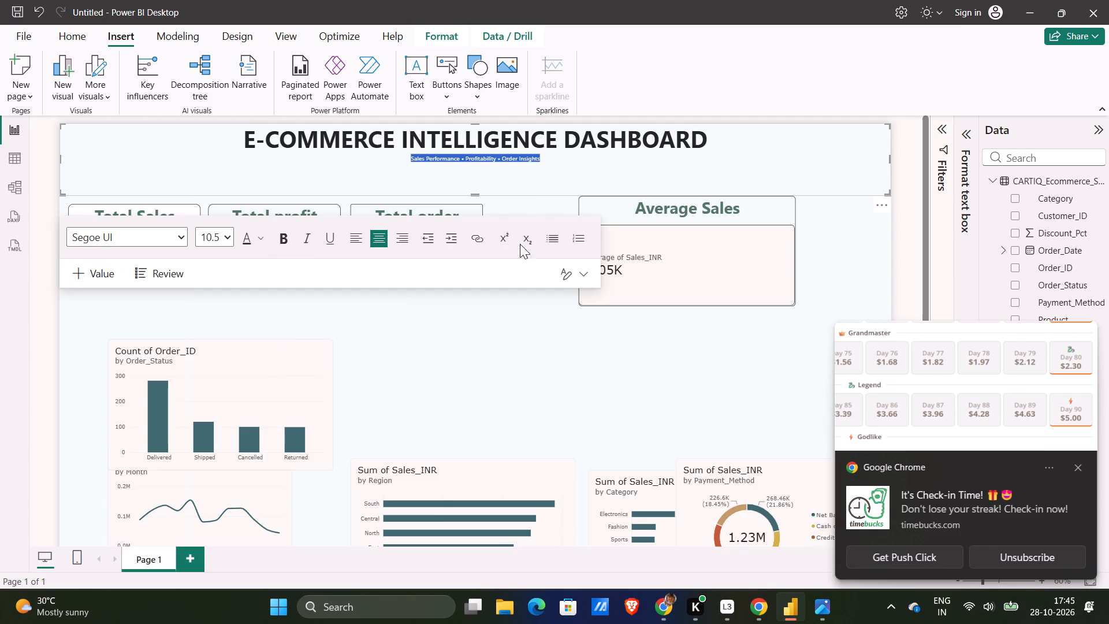
{"action": "left_click", "coordinate": [277, 236]}
{"action": "left_click", "coordinate": [228, 237]}
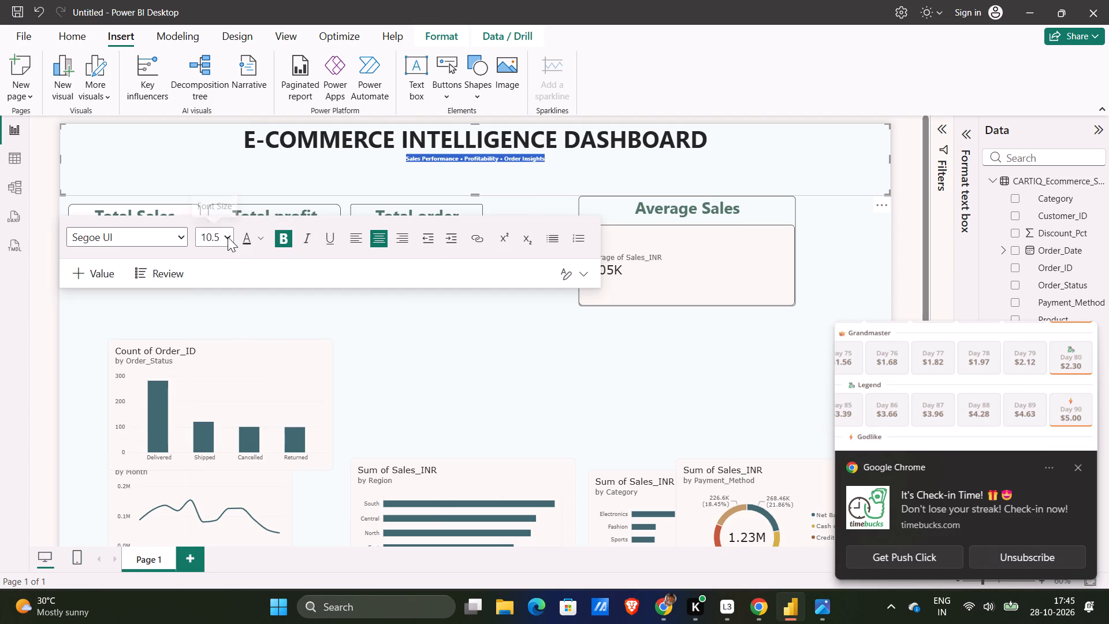
{"action": "left_click", "coordinate": [209, 379]}
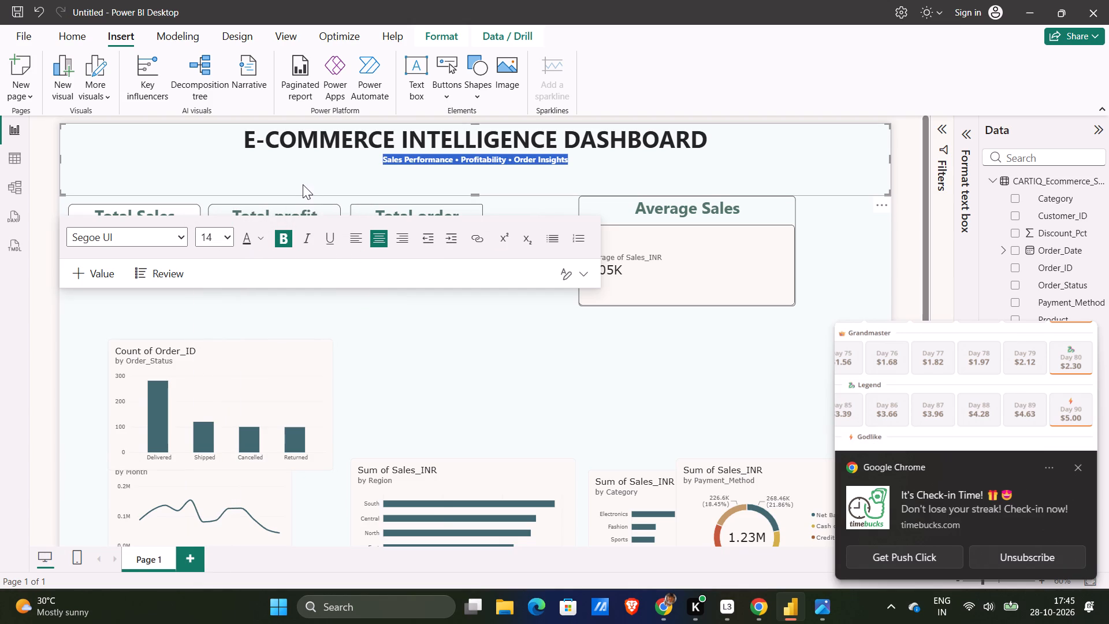
{"action": "left_click", "coordinate": [327, 170]}
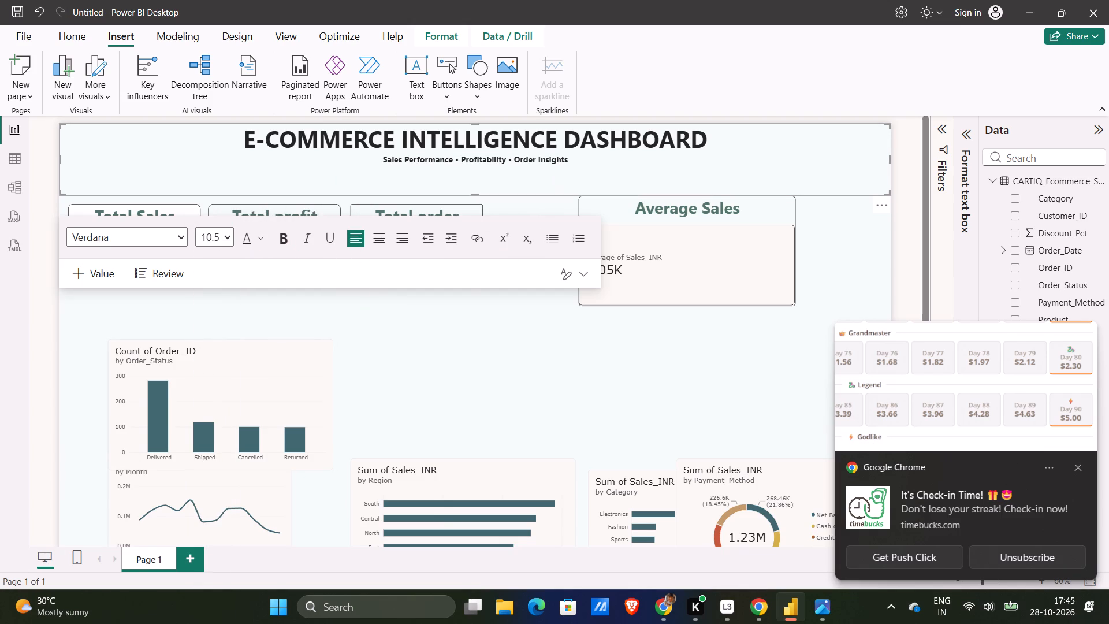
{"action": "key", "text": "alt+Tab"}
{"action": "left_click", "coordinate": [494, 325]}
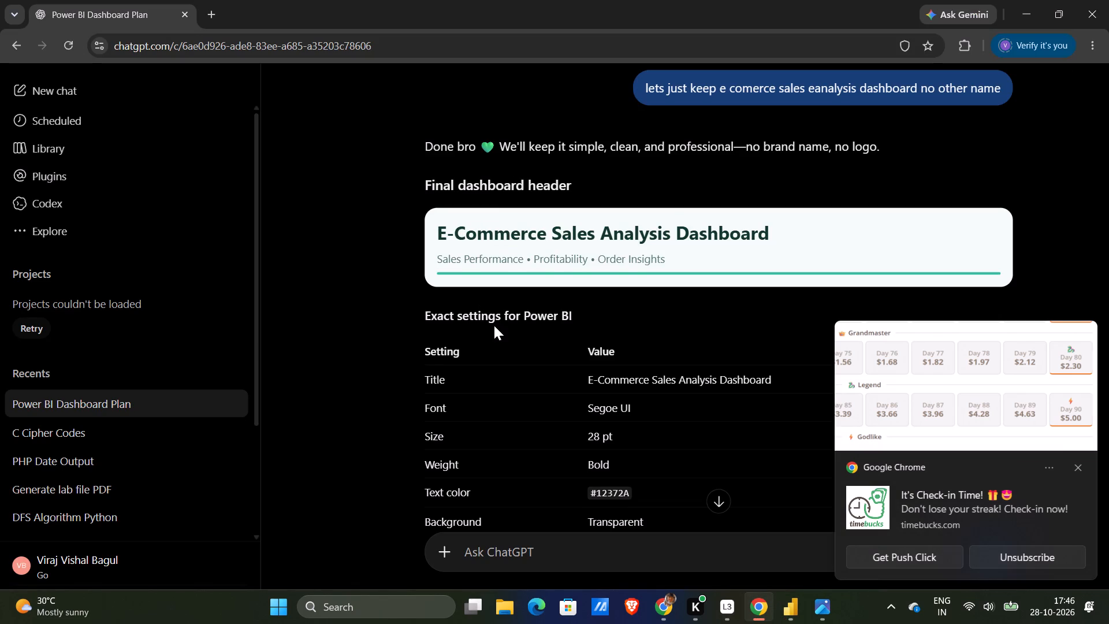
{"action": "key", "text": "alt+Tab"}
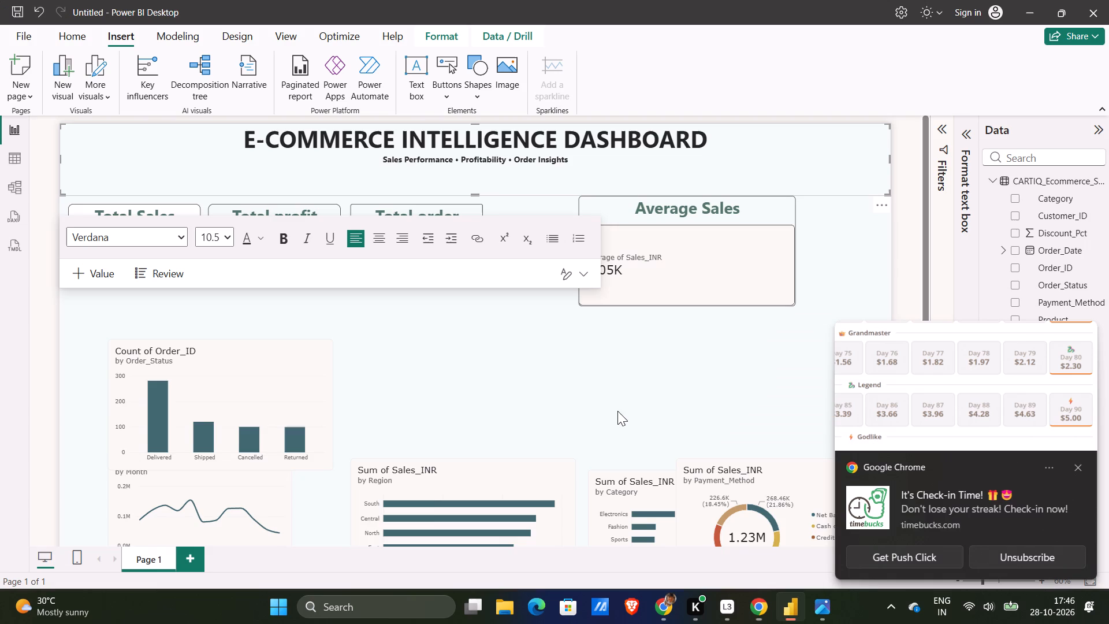
Shorten the title text box from its bottom edge so it closely fits the title and subtitle lines.
{"action": "left_click_drag", "start_coordinate": [471, 190], "coordinate": [474, 163]}
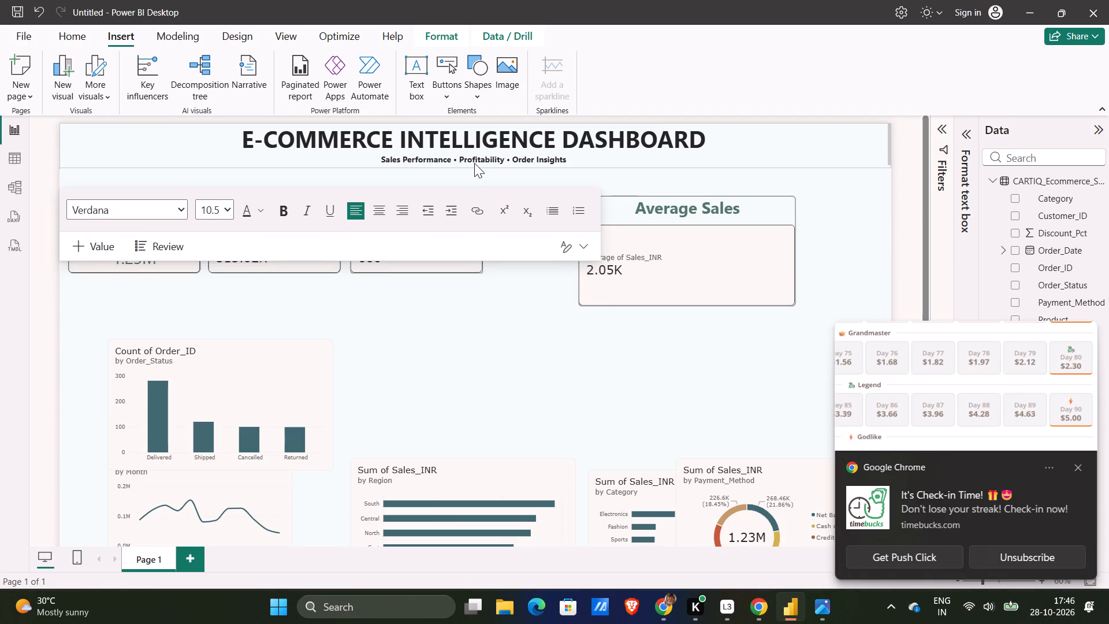
{"action": "left_click_drag", "start_coordinate": [474, 163], "coordinate": [473, 164]}
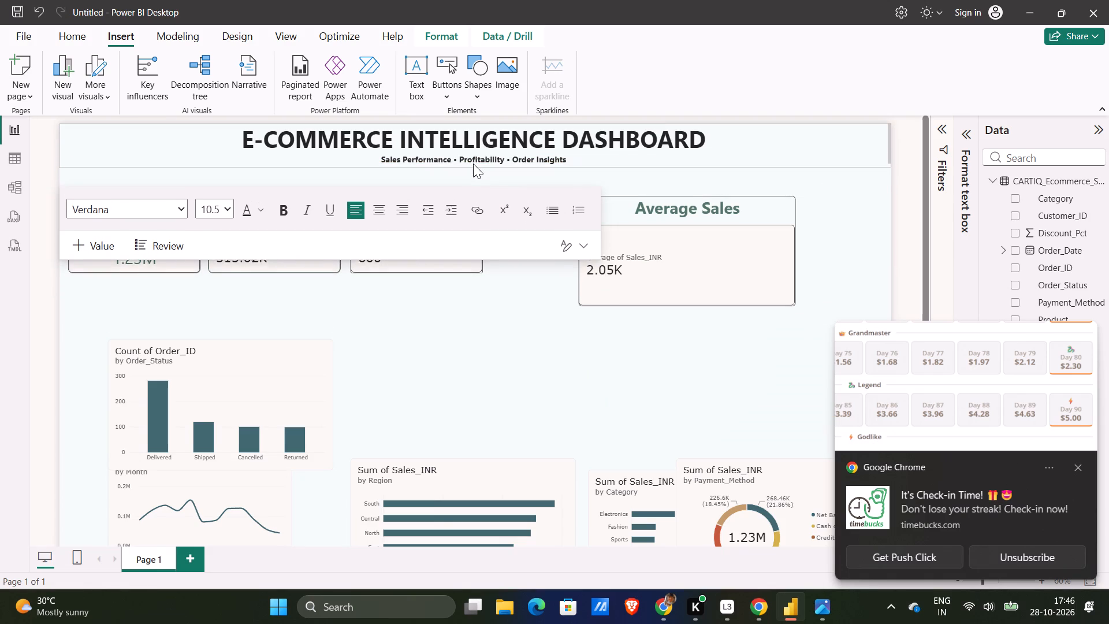
{"action": "left_click_drag", "start_coordinate": [473, 164], "coordinate": [472, 163]}
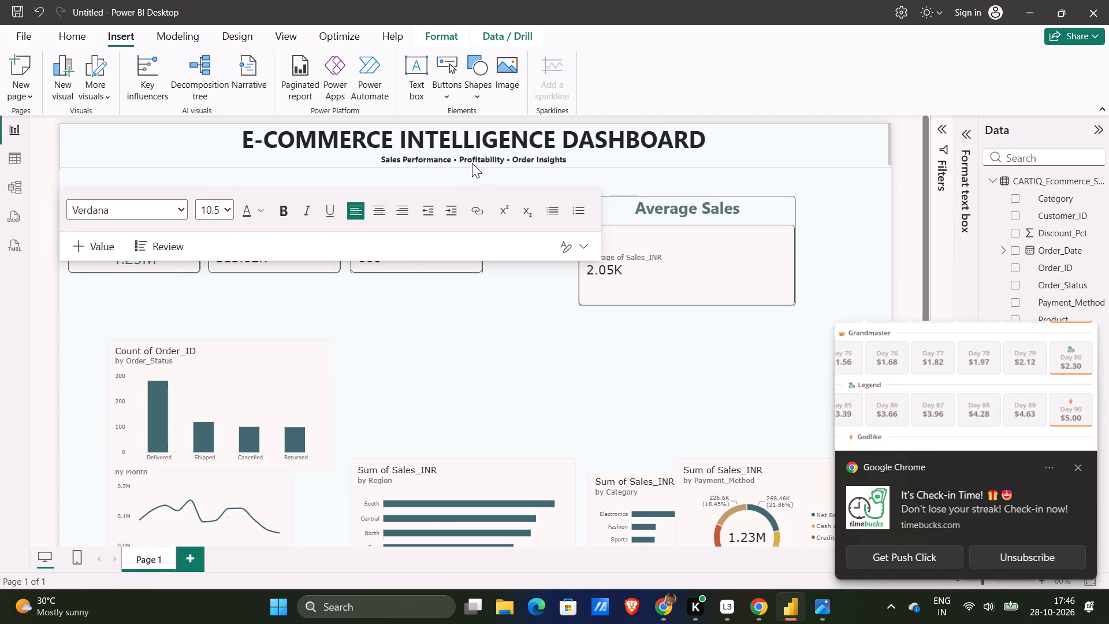
{"action": "left_click_drag", "start_coordinate": [472, 163], "coordinate": [472, 166]}
{"action": "left_click", "coordinate": [570, 181]}
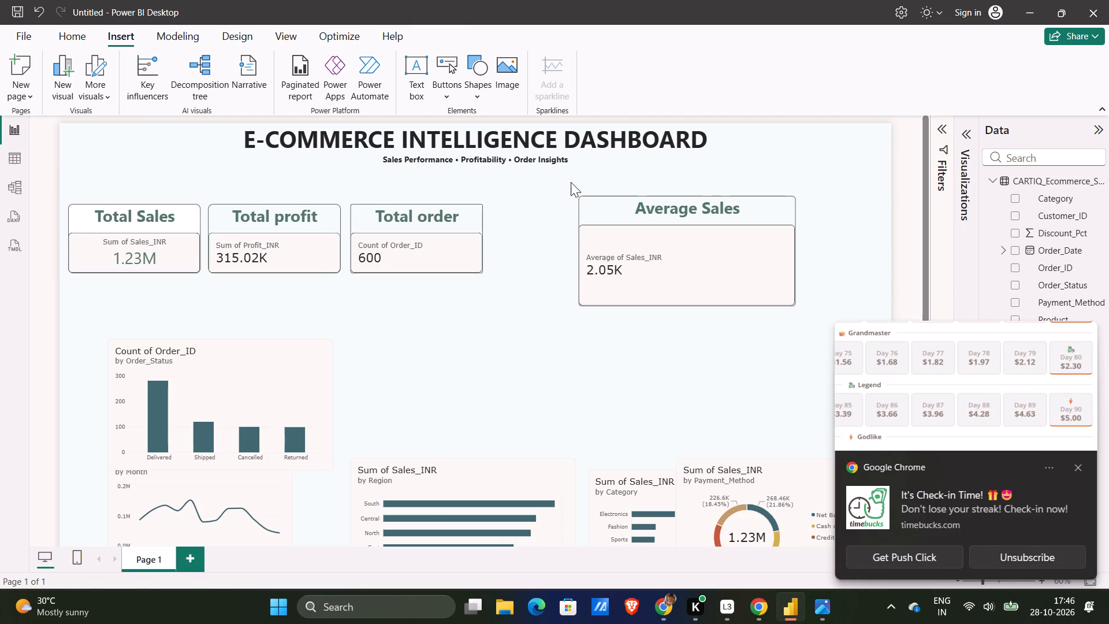
Switch to the ChatGPT reply and copy the subtitle colour code #527568 from the Power BI settings table.
{"action": "key", "text": "alt+Tab"}
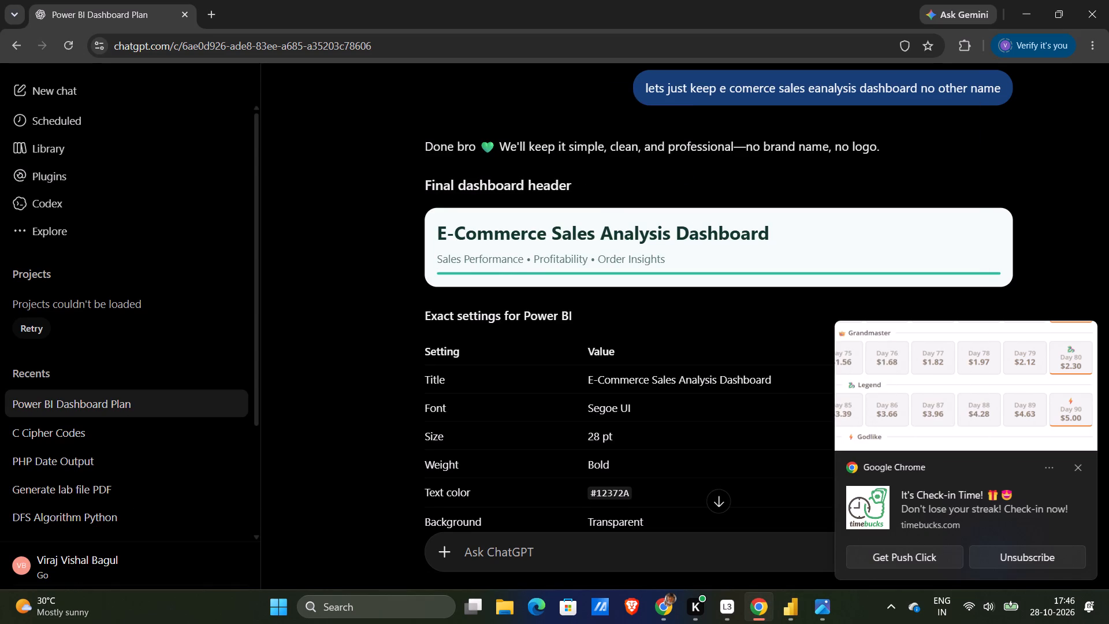
{"action": "left_click_drag", "start_coordinate": [437, 256], "coordinate": [591, 266]}
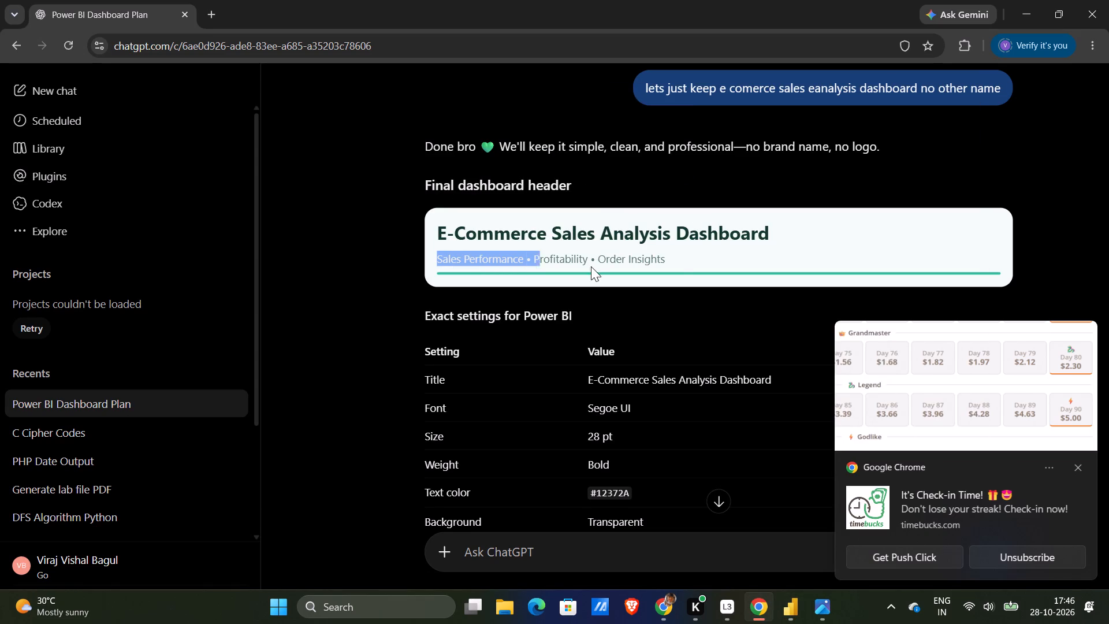
{"action": "left_click_drag", "start_coordinate": [591, 266], "coordinate": [675, 262]}
{"action": "left_click", "coordinate": [633, 418]}
{"action": "scroll", "coordinate": [631, 432], "scroll_direction": "down", "scroll_amount": 1}
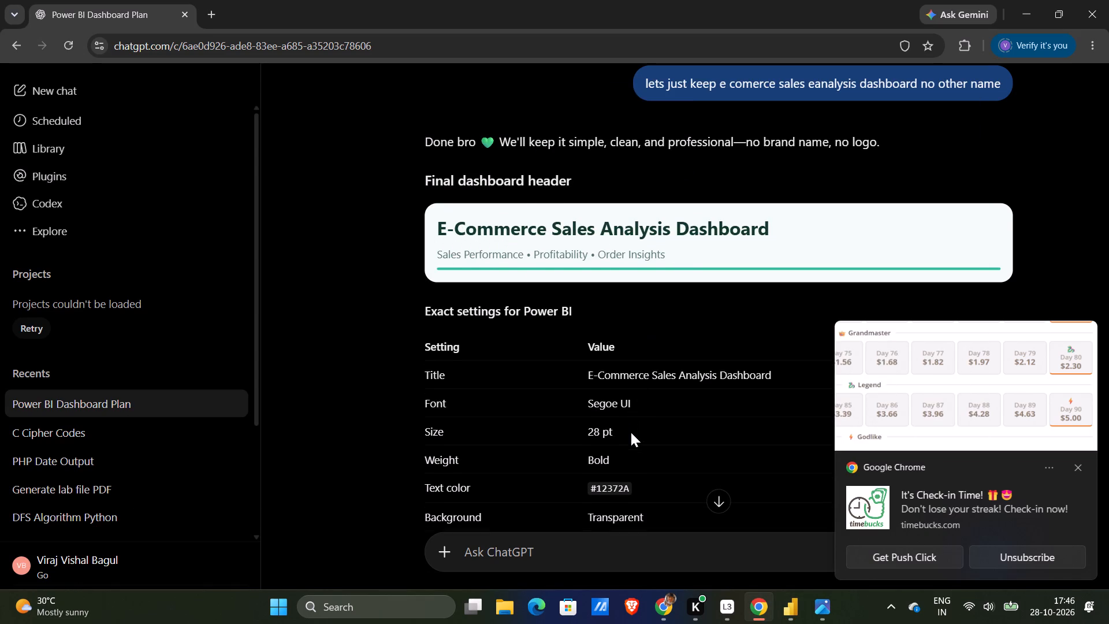
{"action": "scroll", "coordinate": [631, 432], "scroll_direction": "down", "scroll_amount": 1}
{"action": "triple_click", "coordinate": [612, 465]}
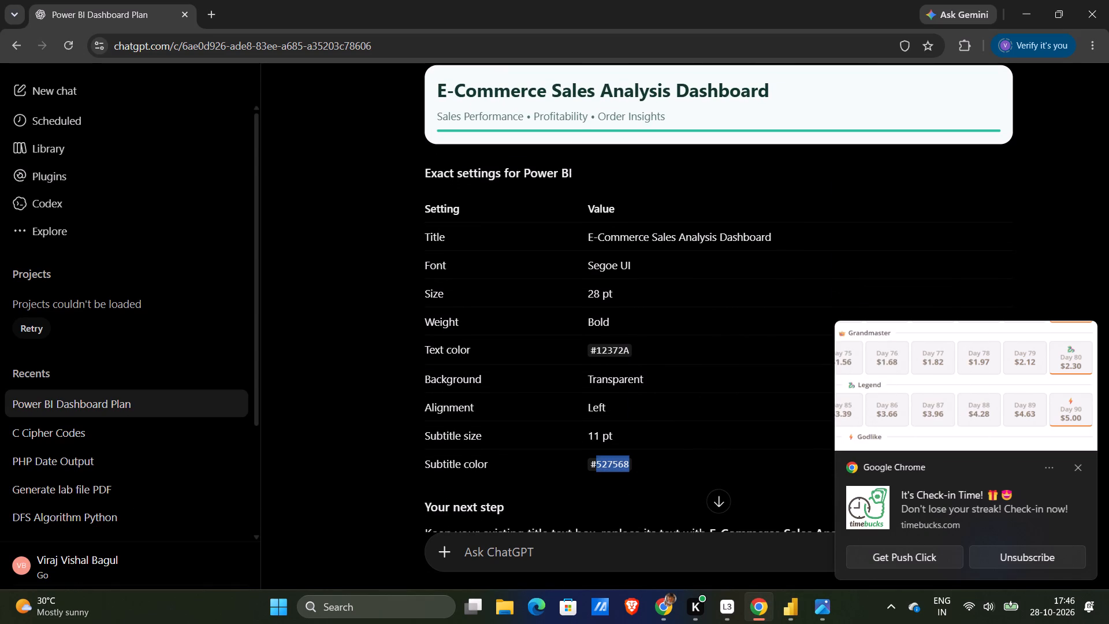
{"action": "key", "text": "ctrl+c"}
{"action": "key", "text": "alt+Tab"}
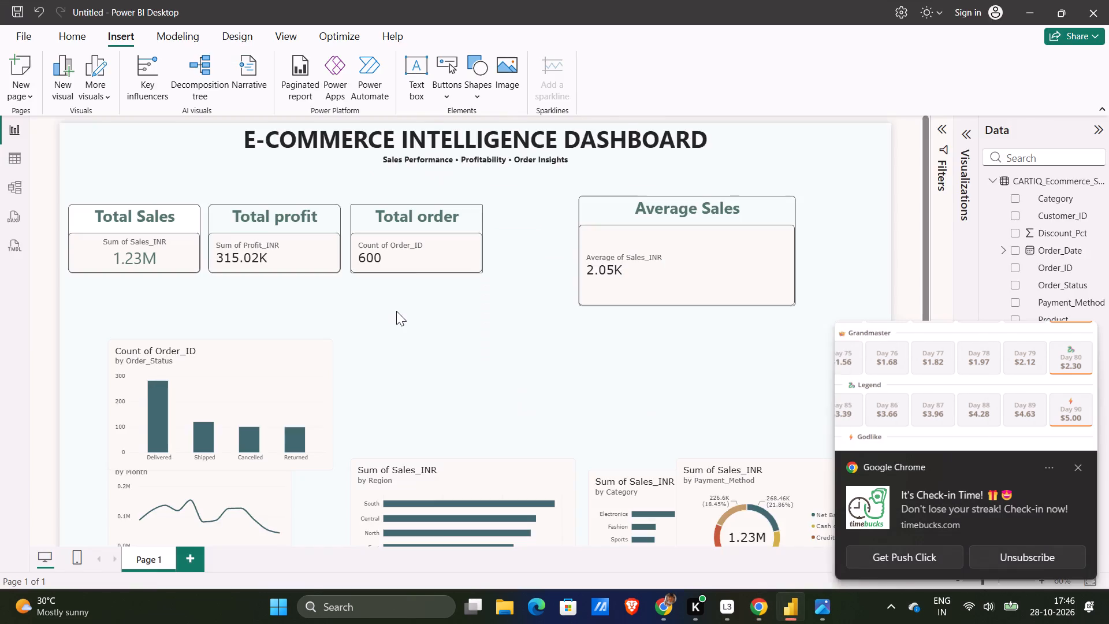
{"action": "key", "text": "alt+Tab"}
{"action": "scroll", "coordinate": [612, 393], "scroll_direction": "down", "scroll_amount": 1}
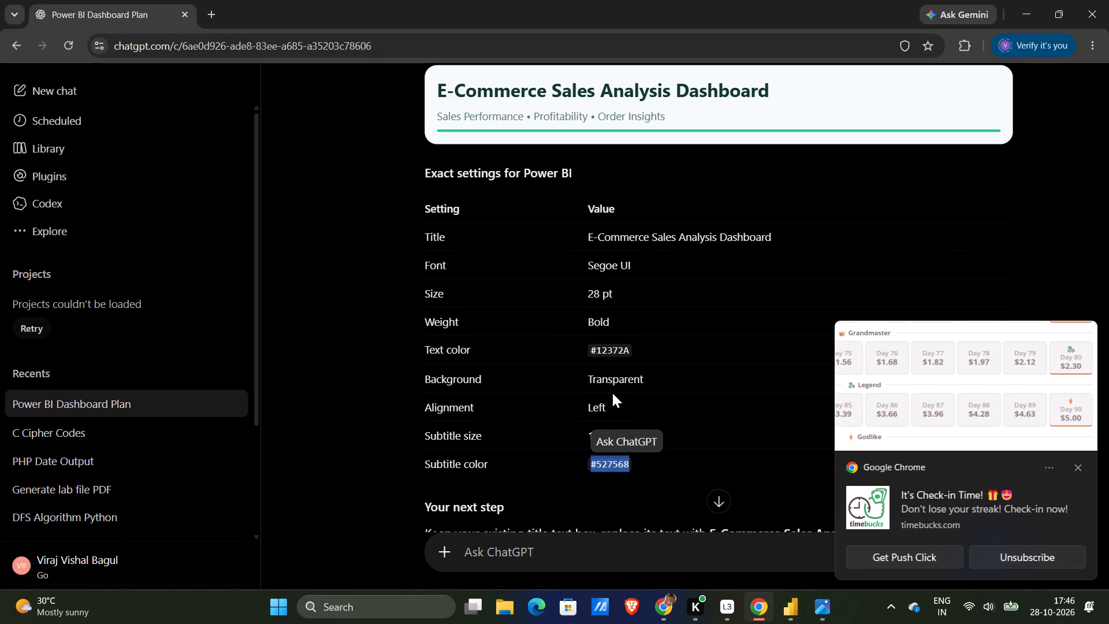
{"action": "scroll", "coordinate": [612, 393], "scroll_direction": "down", "scroll_amount": 1}
Return to Power BI and set the subtitle's font colour to the custom hex value #527568.
{"action": "key", "text": "alt+Tab"}
{"action": "triple_click", "coordinate": [426, 158]}
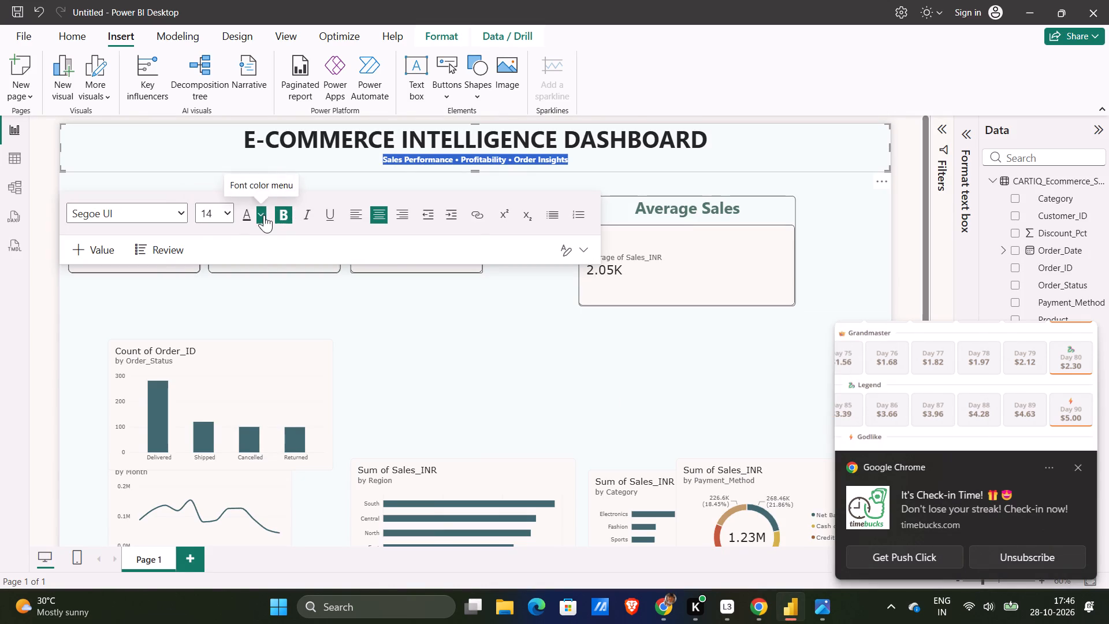
{"action": "left_click", "coordinate": [264, 215]}
{"action": "left_click", "coordinate": [312, 500]}
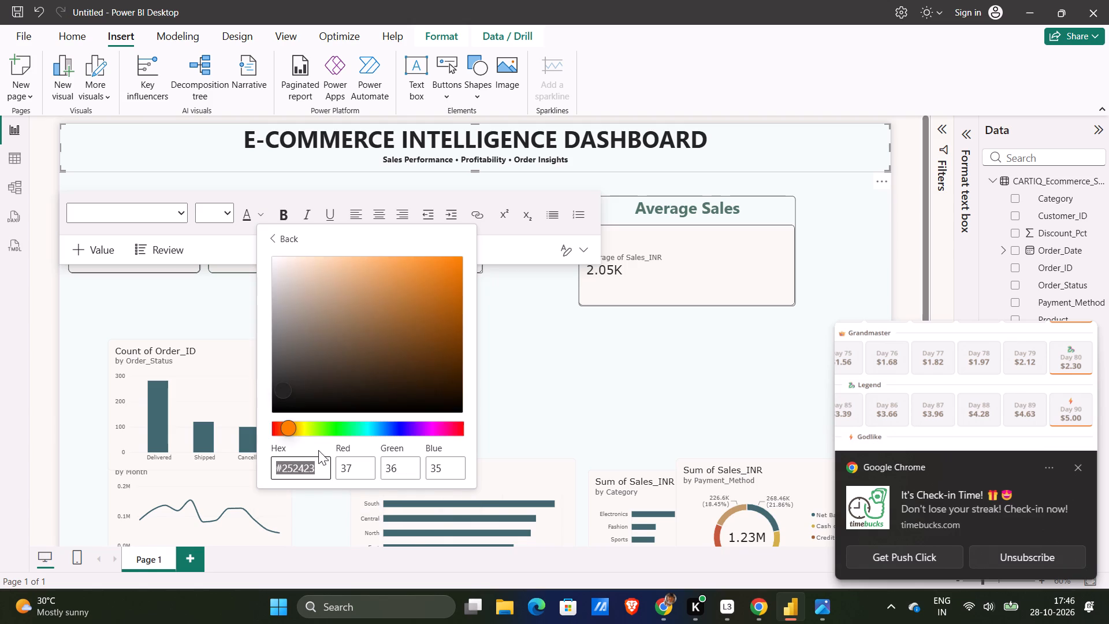
{"action": "left_click", "coordinate": [311, 460]}
{"action": "double_click", "coordinate": [311, 460]}
{"action": "key", "text": "ctrl+v"}
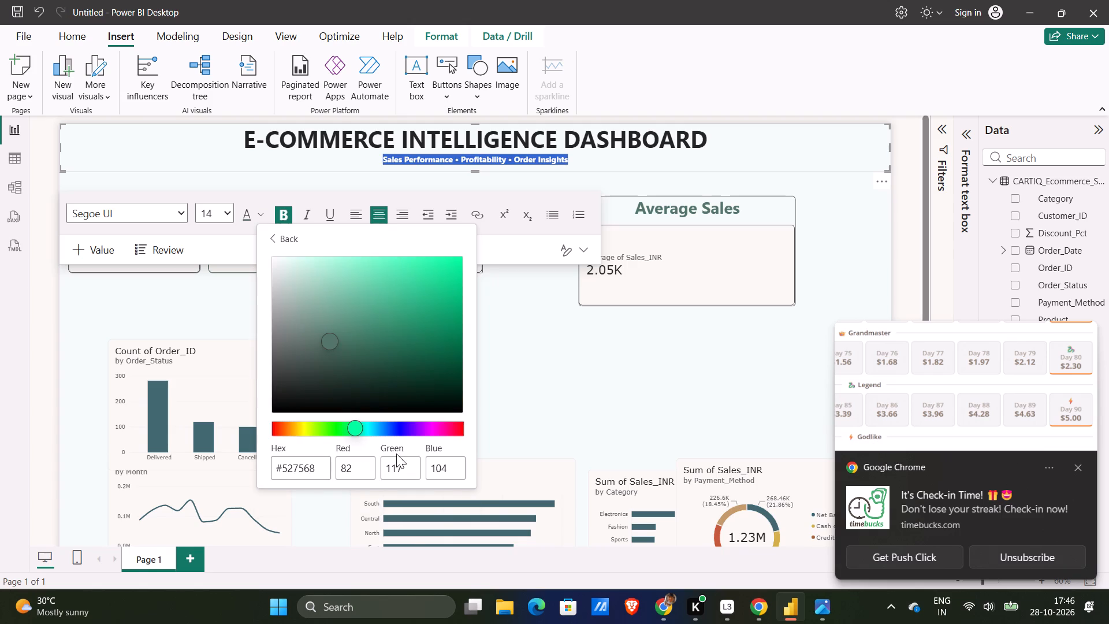
{"action": "left_click", "coordinate": [529, 417]}
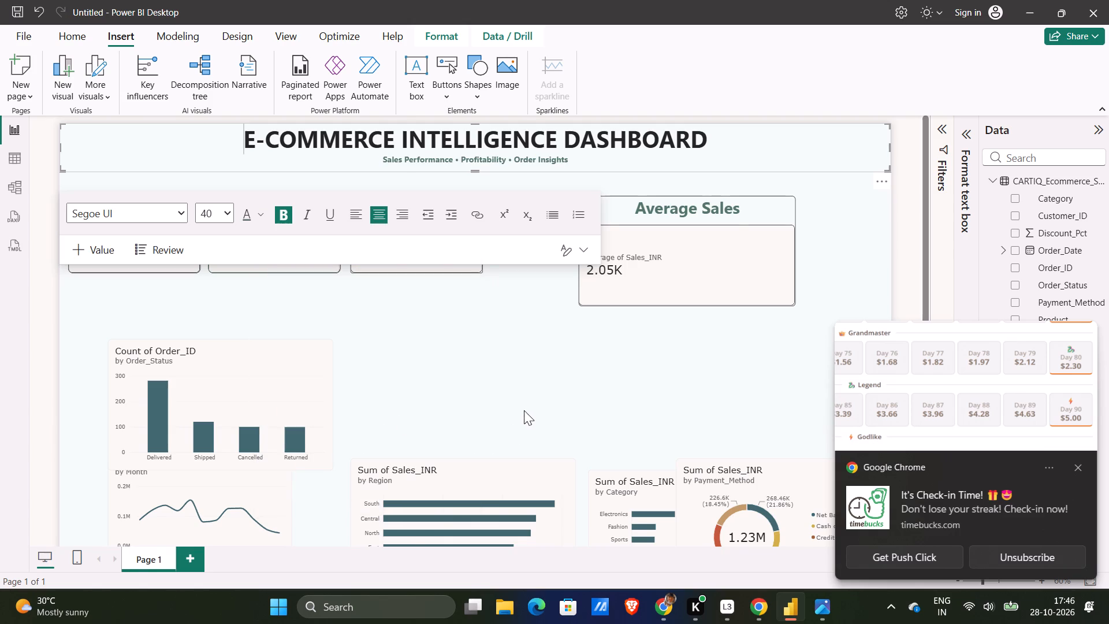
Switch to ChatGPT in Chrome and dismiss the check-in reminder notification.
{"action": "key", "text": "alt+Tab"}
{"action": "left_click", "coordinate": [337, 418]}
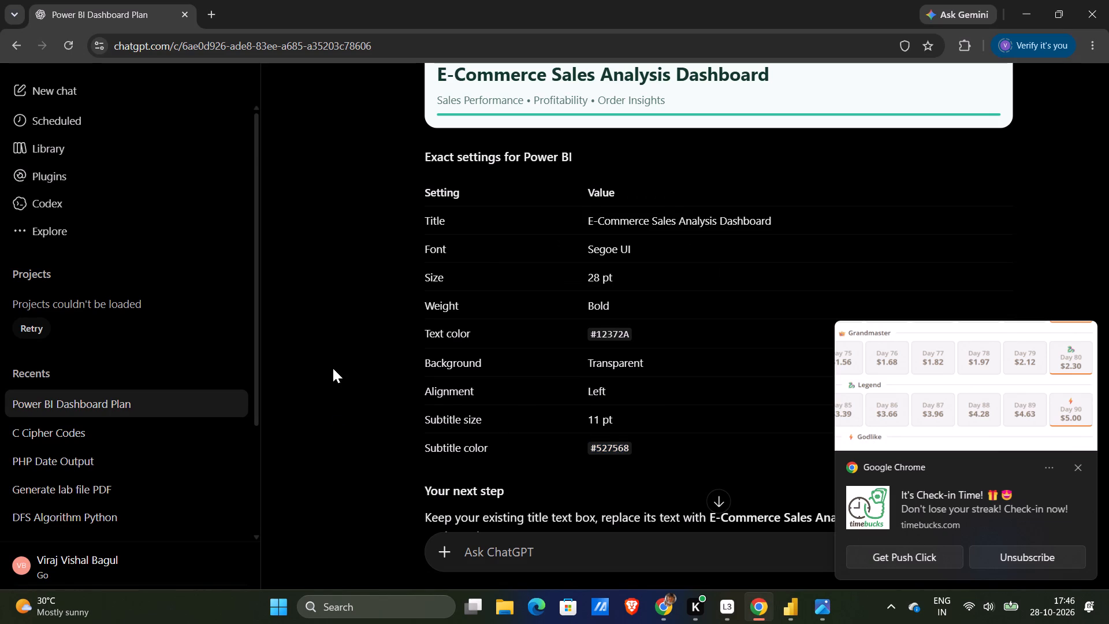
{"action": "left_click", "coordinate": [333, 368]}
{"action": "left_click", "coordinate": [1074, 460]}
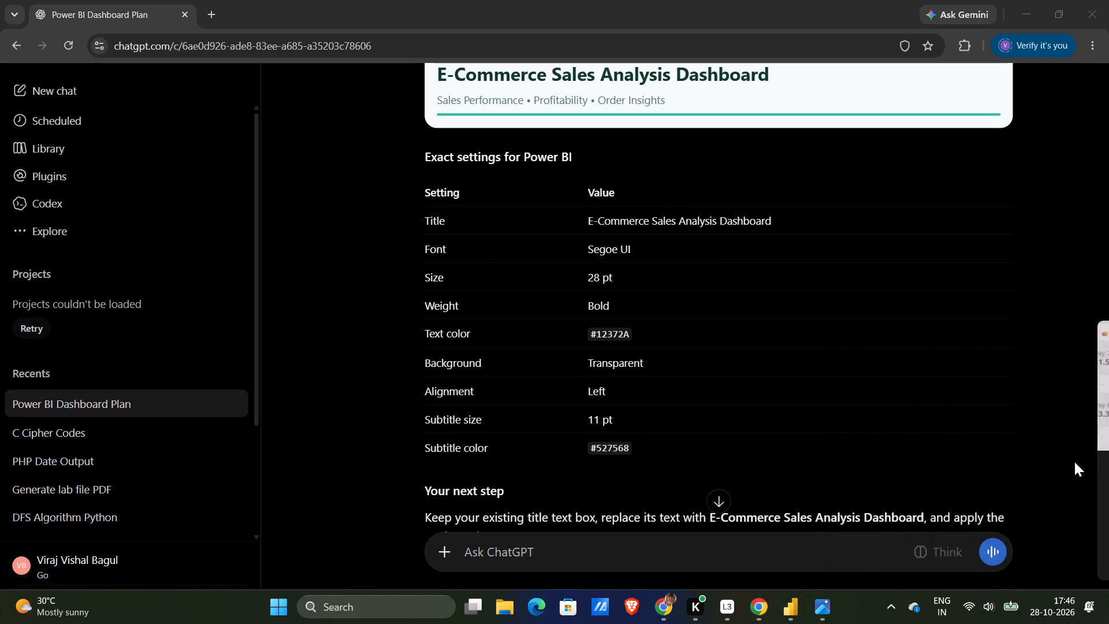
Return to Power BI and move the Total order, Total profit and Total Sales cards down to free space beneath the header.
{"action": "key", "text": "alt+Tab"}
{"action": "left_click", "coordinate": [918, 328]}
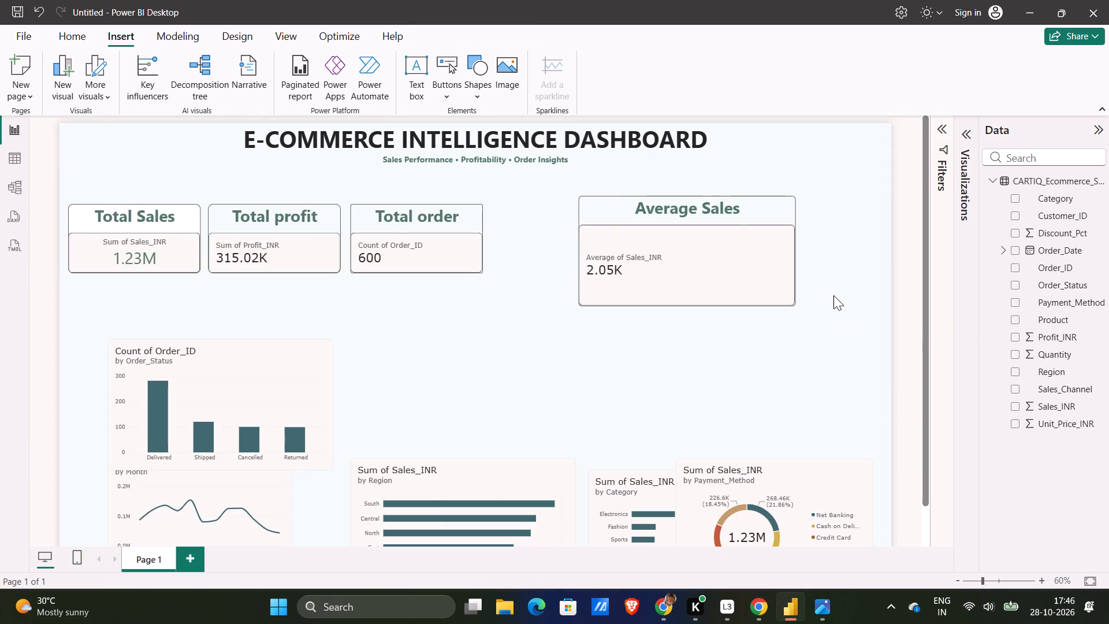
{"action": "left_click_drag", "start_coordinate": [432, 254], "coordinate": [454, 295]}
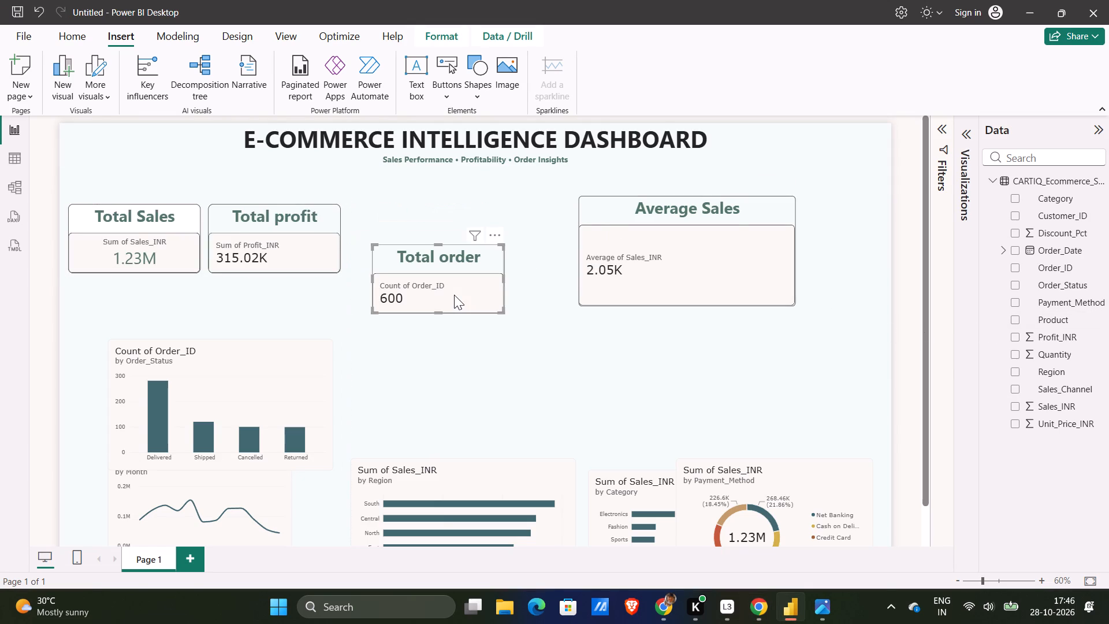
{"action": "left_click_drag", "start_coordinate": [302, 249], "coordinate": [297, 324]}
{"action": "left_click_drag", "start_coordinate": [149, 225], "coordinate": [131, 279]}
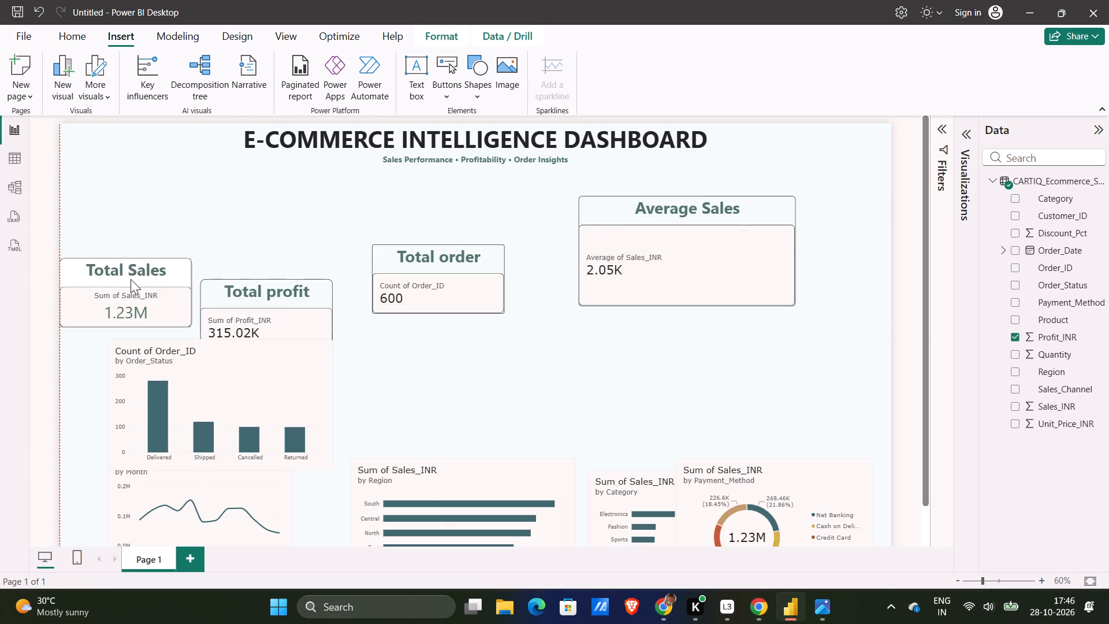
{"action": "left_click_drag", "start_coordinate": [131, 279], "coordinate": [131, 276]}
{"action": "left_click", "coordinate": [407, 154]}
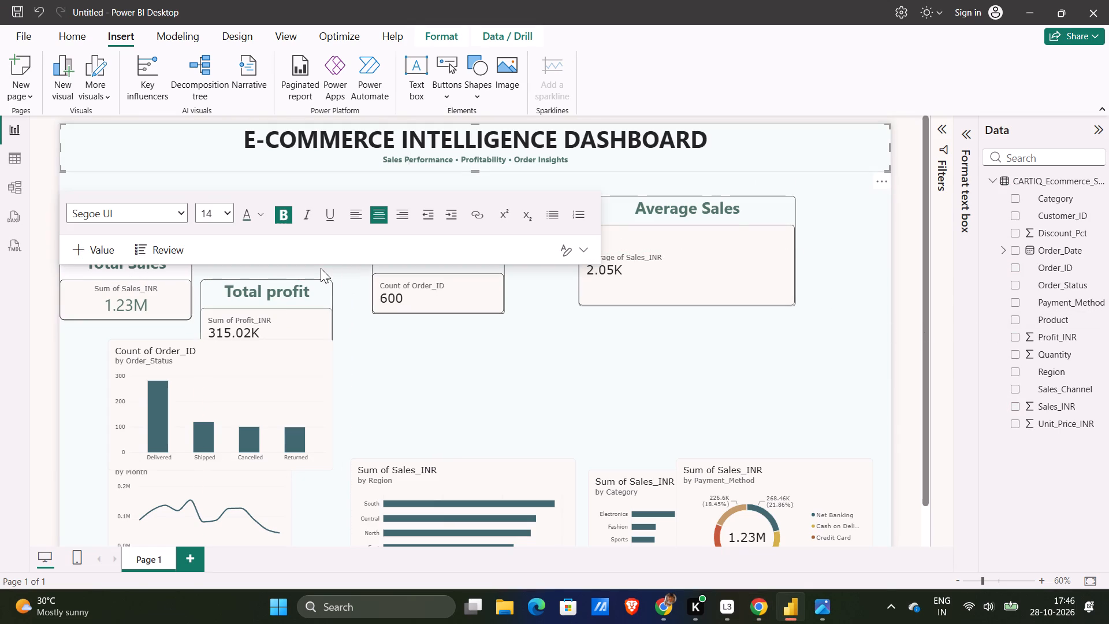
{"action": "left_click", "coordinate": [319, 270]}
{"action": "left_click", "coordinate": [352, 209]}
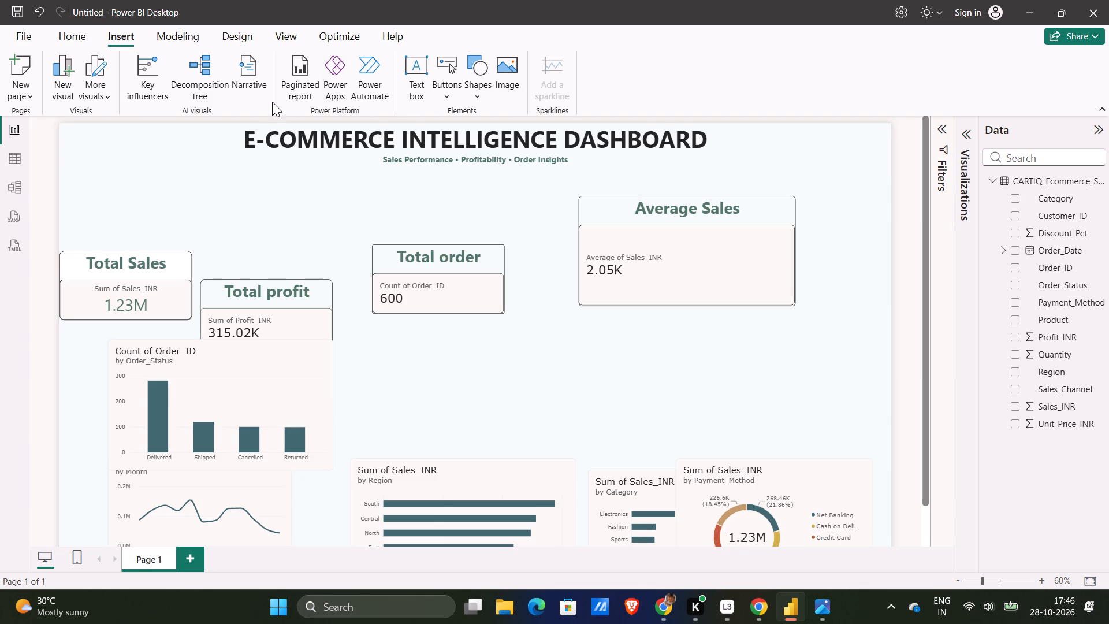
Insert a line shape and move it to the report page's upper-left corner, over the header area.
{"action": "left_click", "coordinate": [479, 99]}
{"action": "left_click", "coordinate": [546, 271]}
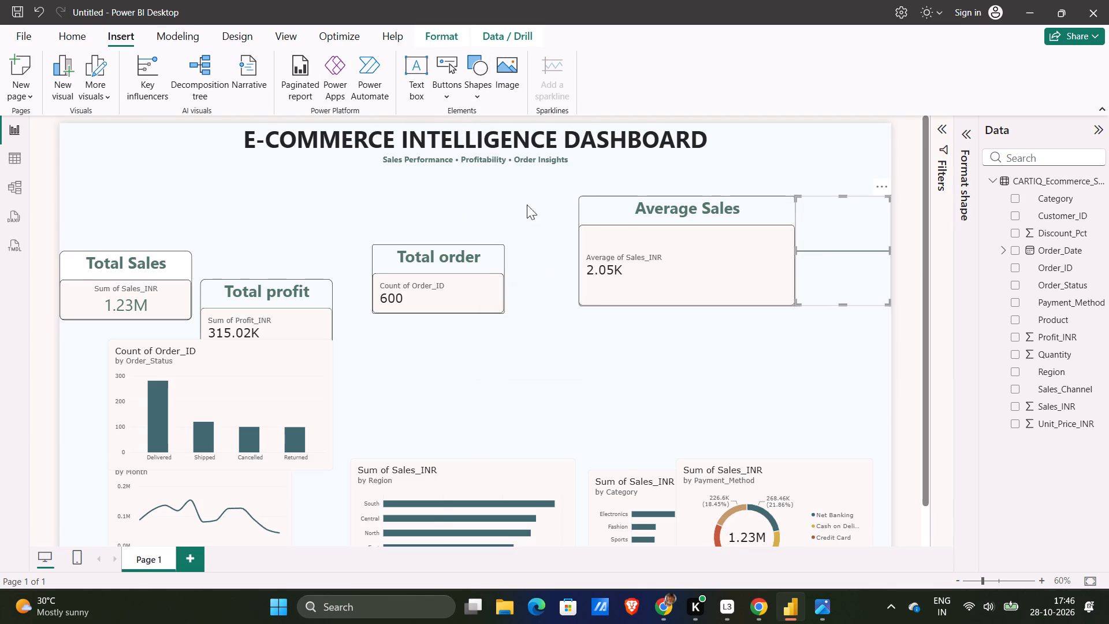
{"action": "left_click_drag", "start_coordinate": [814, 249], "coordinate": [190, 218]}
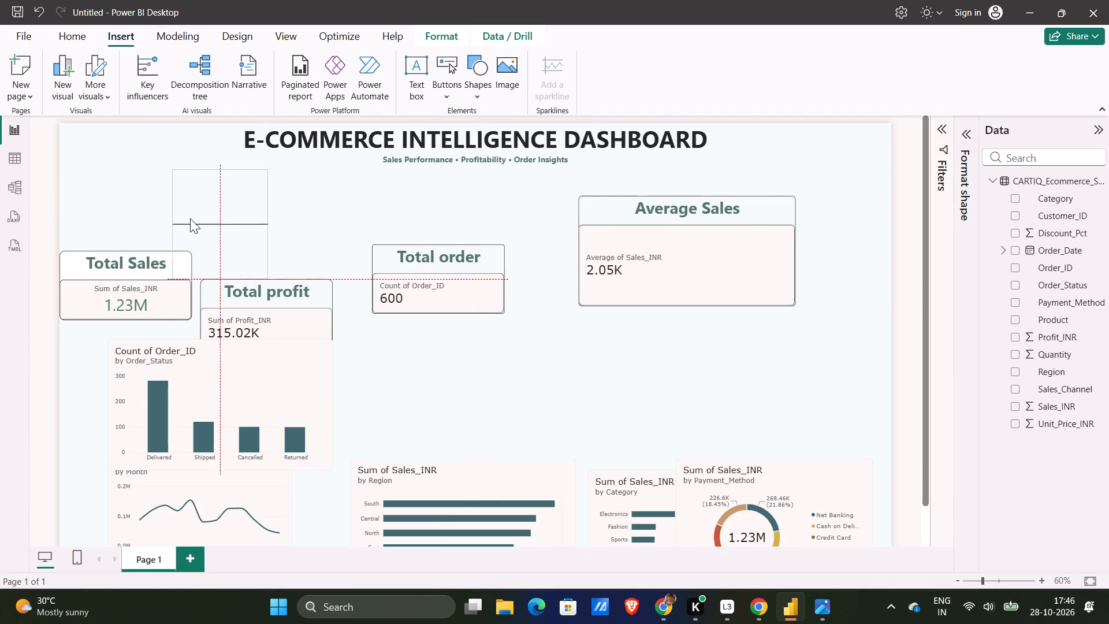
{"action": "left_click_drag", "start_coordinate": [190, 218], "coordinate": [75, 165]}
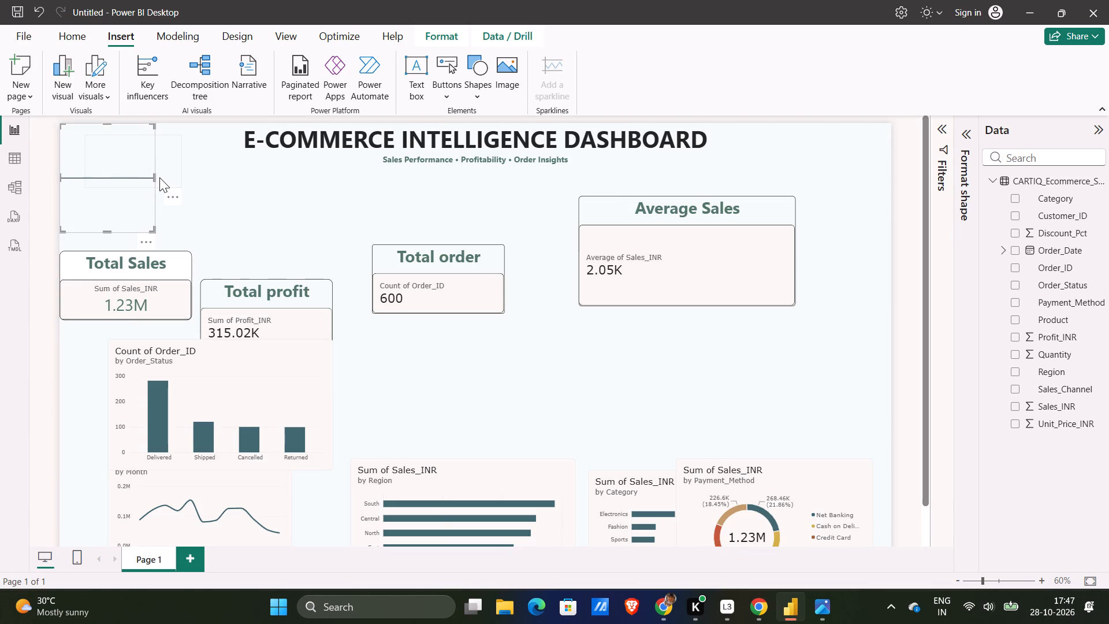
Stretch the line shape horizontally so it spans the full width of the report page.
{"action": "left_click", "coordinate": [159, 177]}
{"action": "left_click", "coordinate": [151, 179]}
{"action": "left_click", "coordinate": [136, 179]}
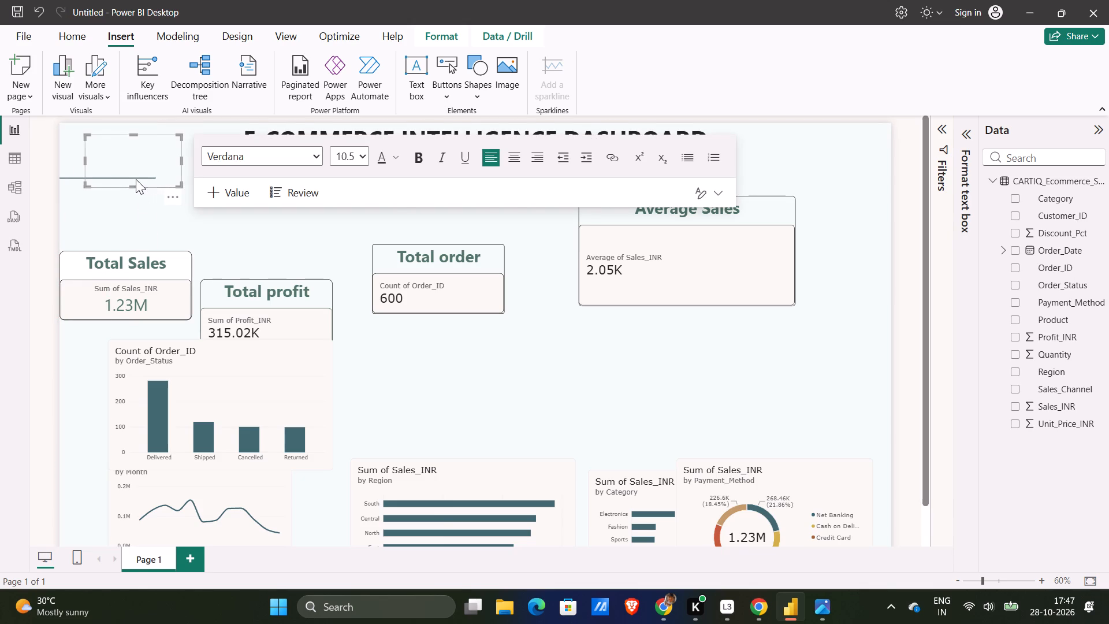
{"action": "left_click", "coordinate": [142, 210]}
{"action": "left_click_drag", "start_coordinate": [154, 177], "coordinate": [415, 188]}
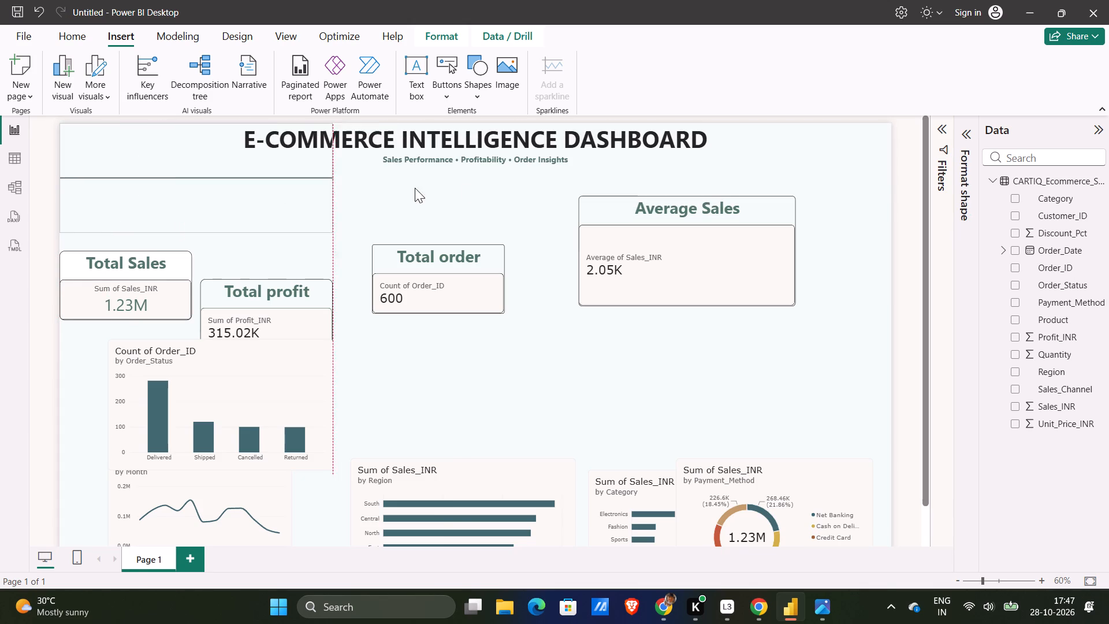
{"action": "left_click_drag", "start_coordinate": [415, 188], "coordinate": [910, 171]}
Reduce the line shape's height and position it just below the subtitle, keeping it at full page width.
{"action": "left_click_drag", "start_coordinate": [888, 231], "coordinate": [890, 222]}
{"action": "left_click_drag", "start_coordinate": [889, 230], "coordinate": [887, 217]}
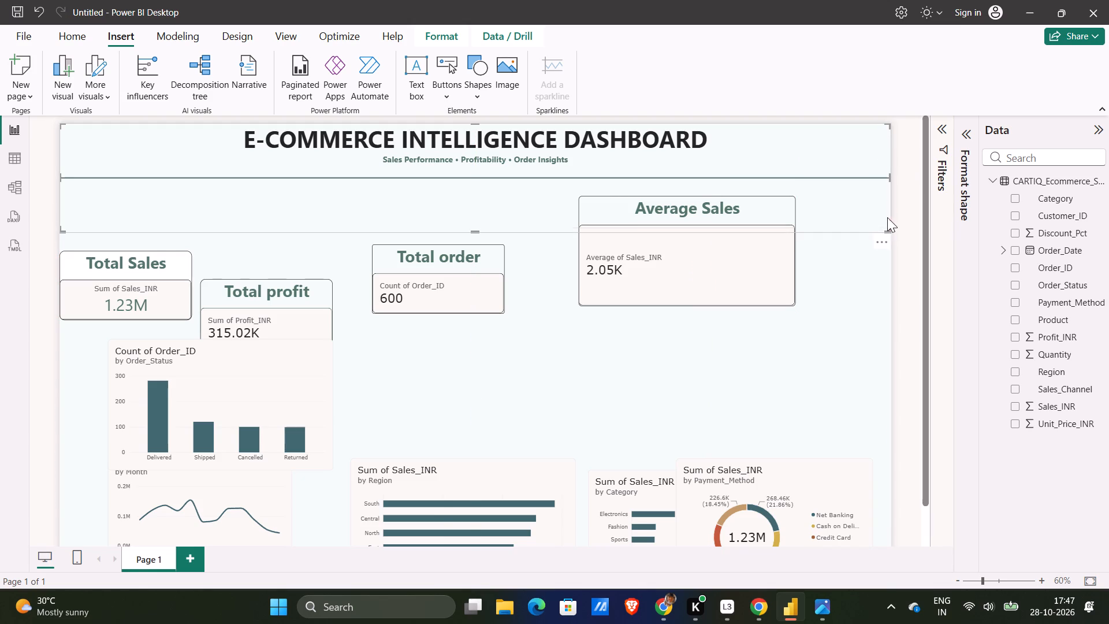
{"action": "left_click_drag", "start_coordinate": [887, 217], "coordinate": [887, 177]}
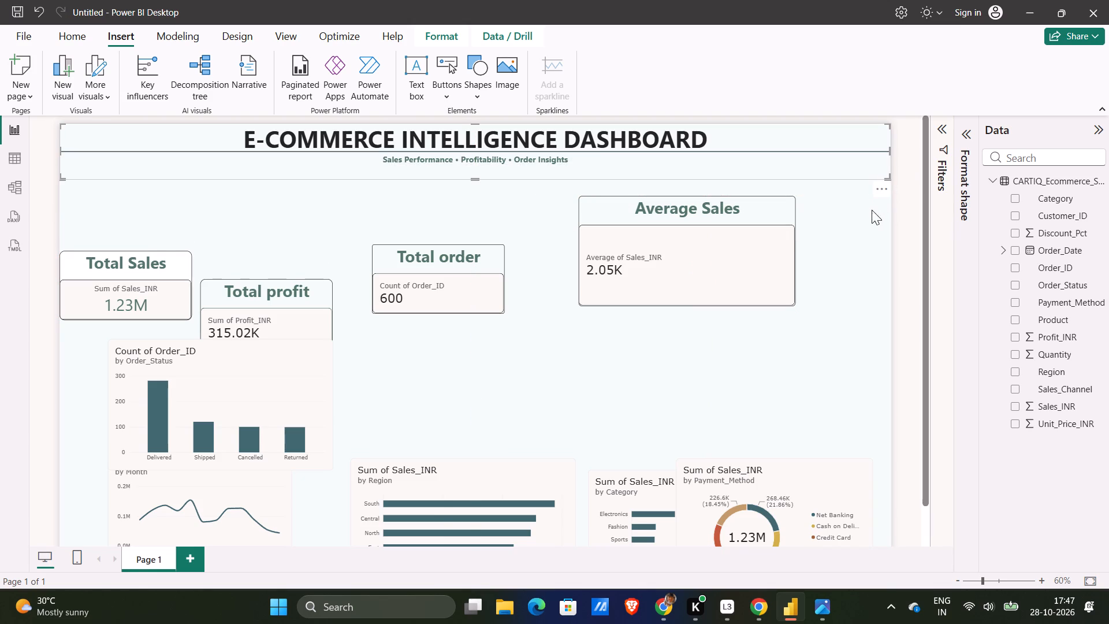
{"action": "left_click_drag", "start_coordinate": [881, 192], "coordinate": [877, 227]}
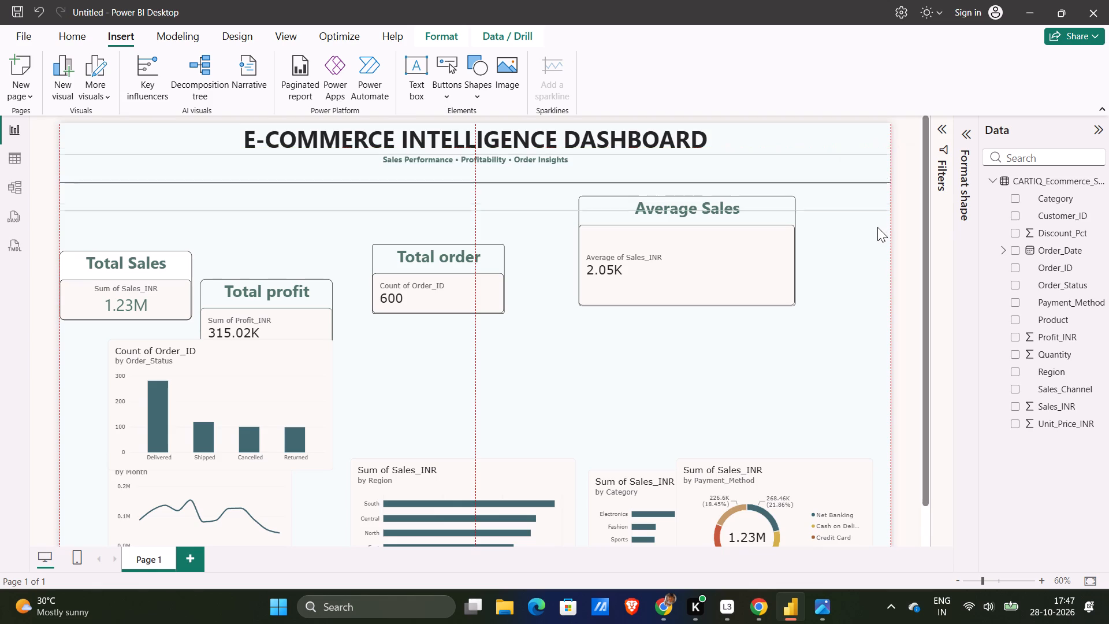
{"action": "left_click_drag", "start_coordinate": [877, 227], "coordinate": [877, 234]}
{"action": "left_click_drag", "start_coordinate": [887, 224], "coordinate": [876, 176]}
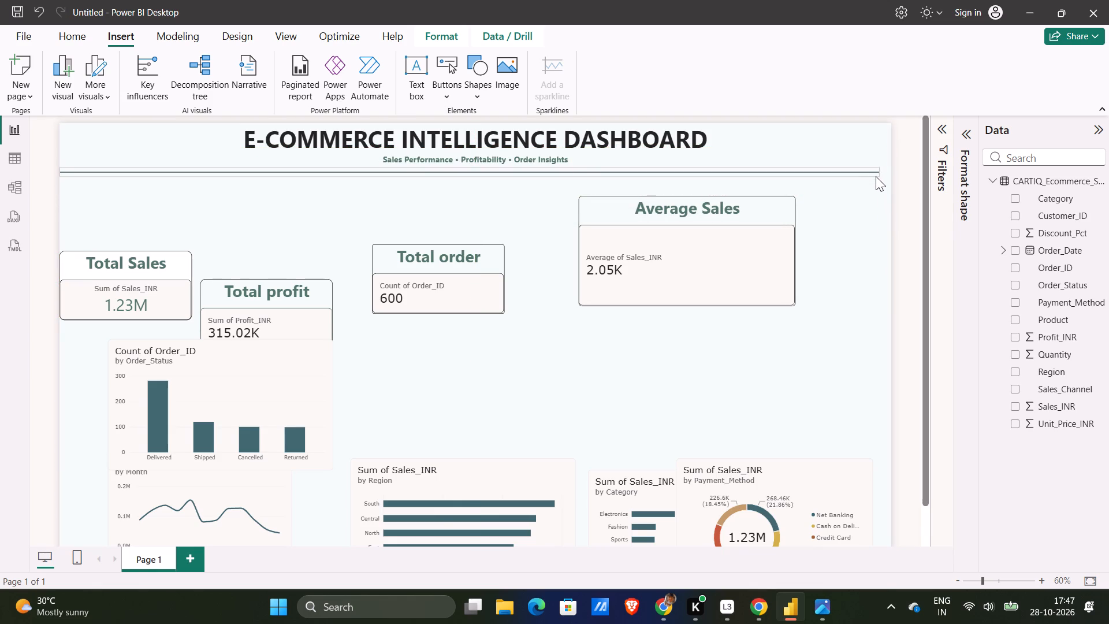
{"action": "left_click_drag", "start_coordinate": [876, 176], "coordinate": [888, 180]}
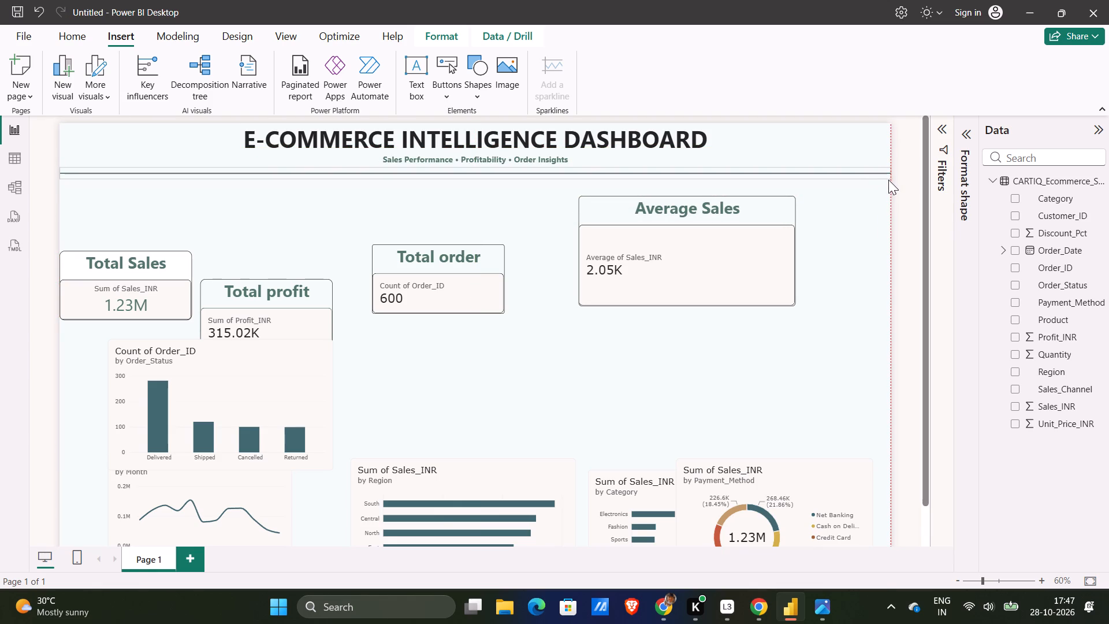
{"action": "left_click_drag", "start_coordinate": [888, 180], "coordinate": [887, 183]}
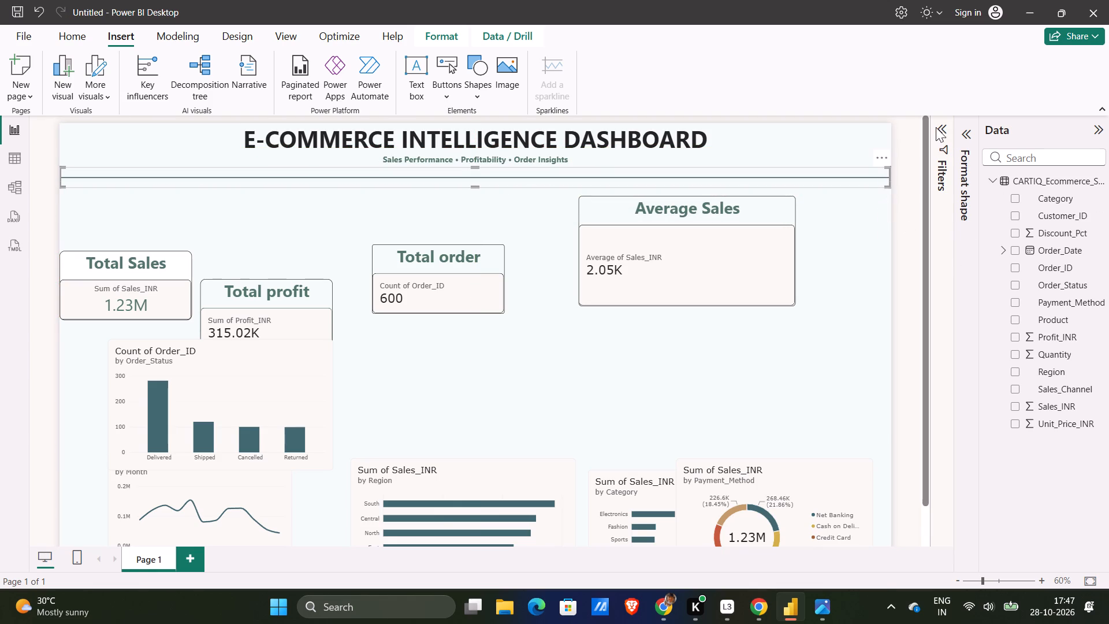
Open the line's shape formatting settings and expand its Style section to reach the fill colour.
{"action": "left_click", "coordinate": [936, 130]}
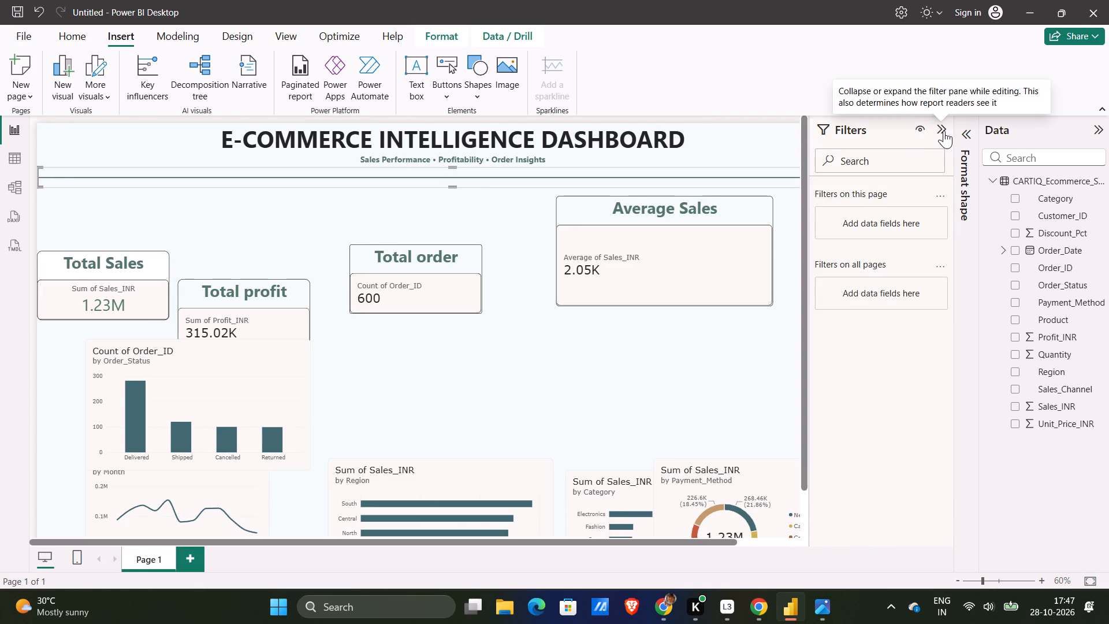
{"action": "left_click", "coordinate": [963, 132]}
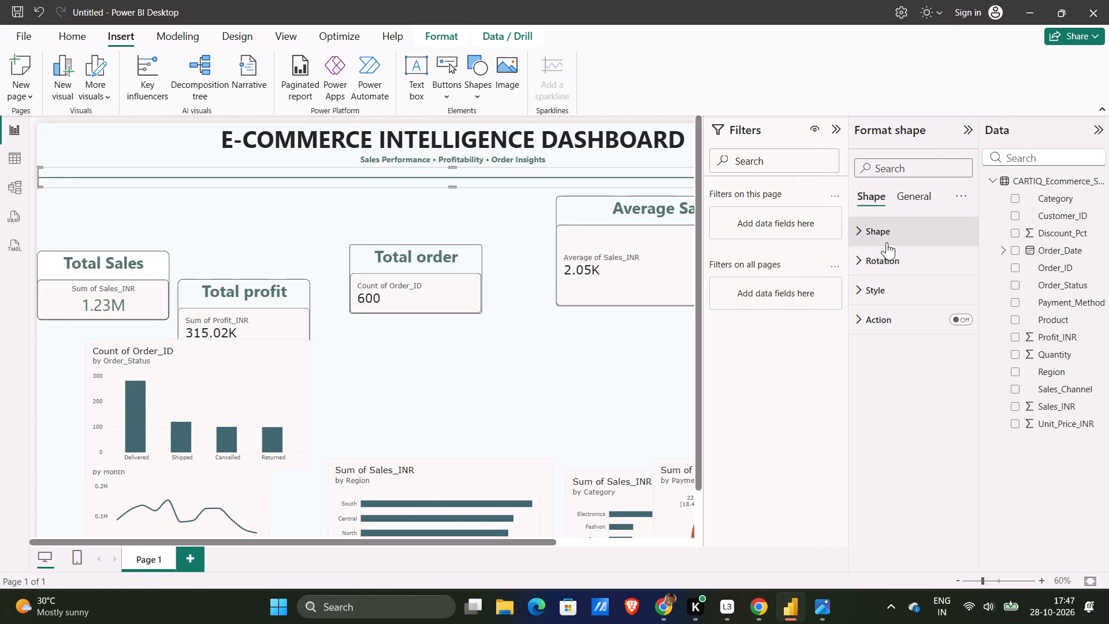
{"action": "left_click", "coordinate": [906, 226]}
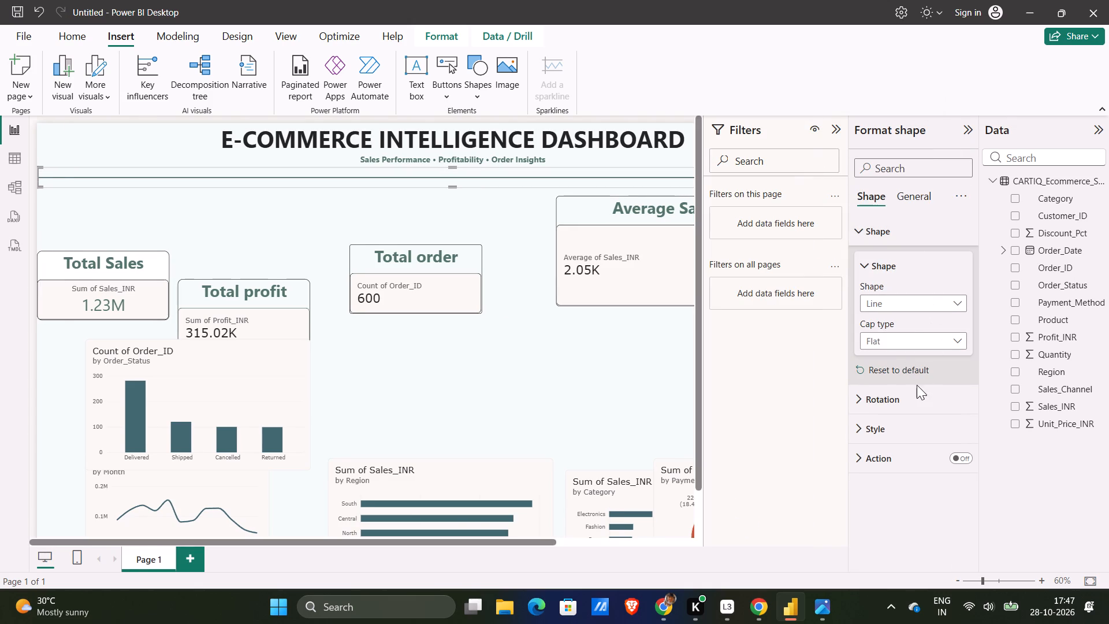
{"action": "left_click", "coordinate": [914, 392]}
{"action": "left_click", "coordinate": [914, 392]}
{"action": "left_click", "coordinate": [900, 443]}
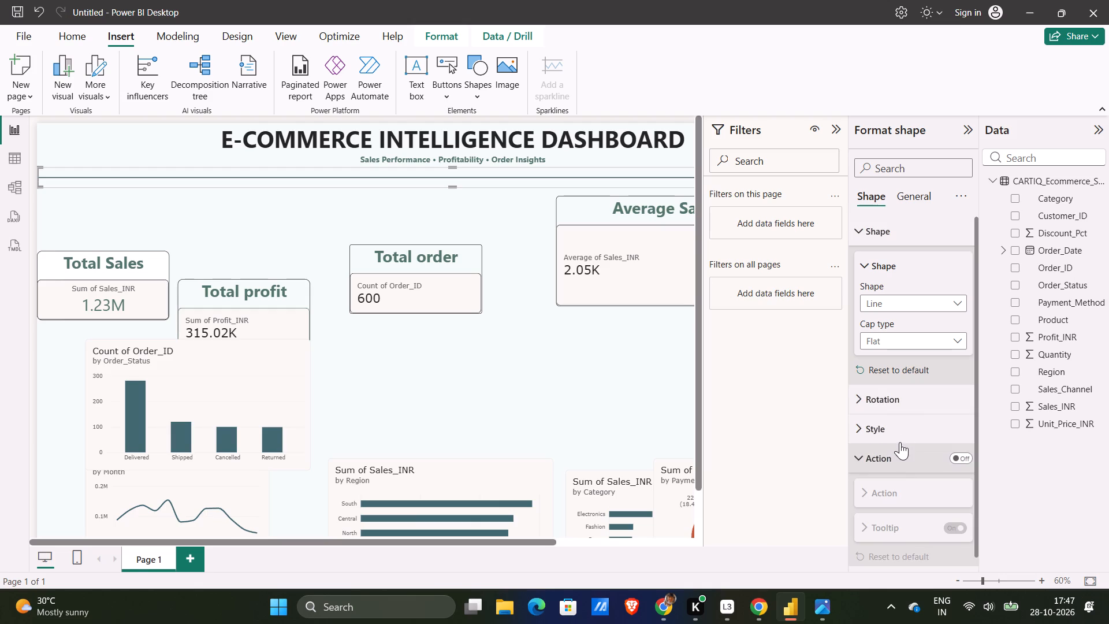
{"action": "left_click", "coordinate": [907, 428]}
{"action": "scroll", "coordinate": [909, 465], "scroll_direction": "down", "scroll_amount": 1}
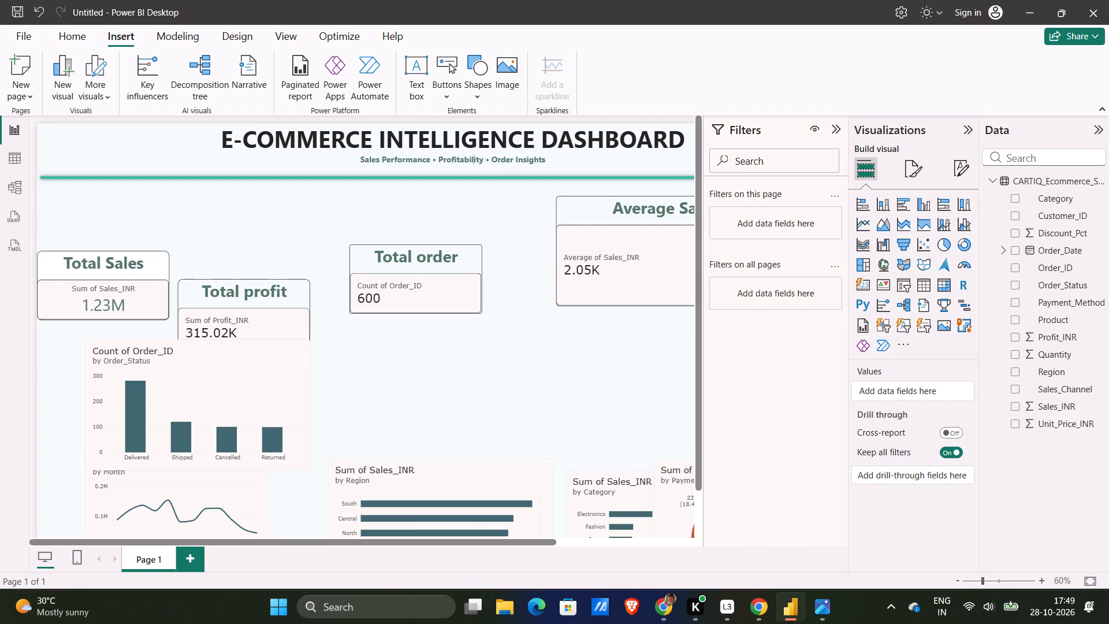
{"action": "left_click", "coordinate": [264, 207]}
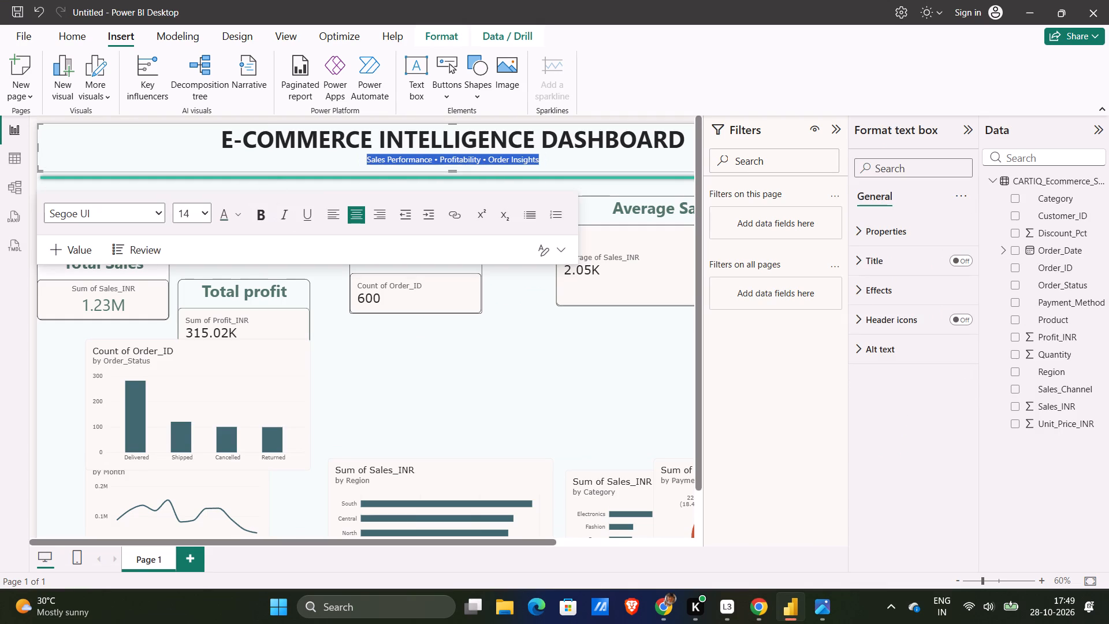
{"action": "left_click", "coordinate": [349, 157]}
Move the mint-green accent line up so it sits close beneath the subtitle.
{"action": "left_click", "coordinate": [367, 178]}
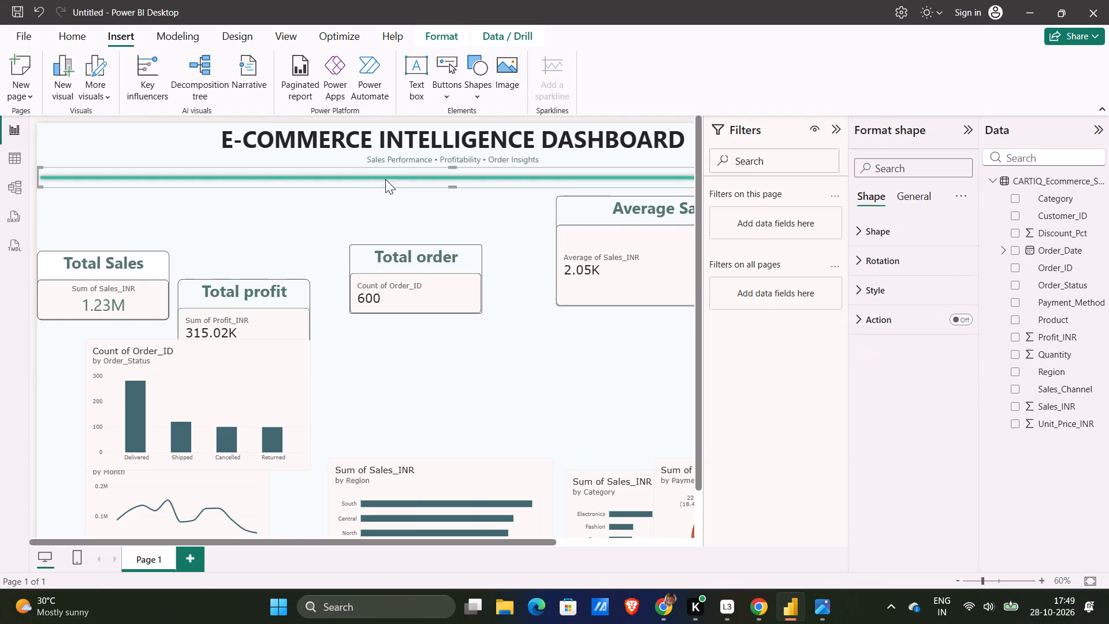
{"action": "left_click_drag", "start_coordinate": [490, 182], "coordinate": [492, 169]}
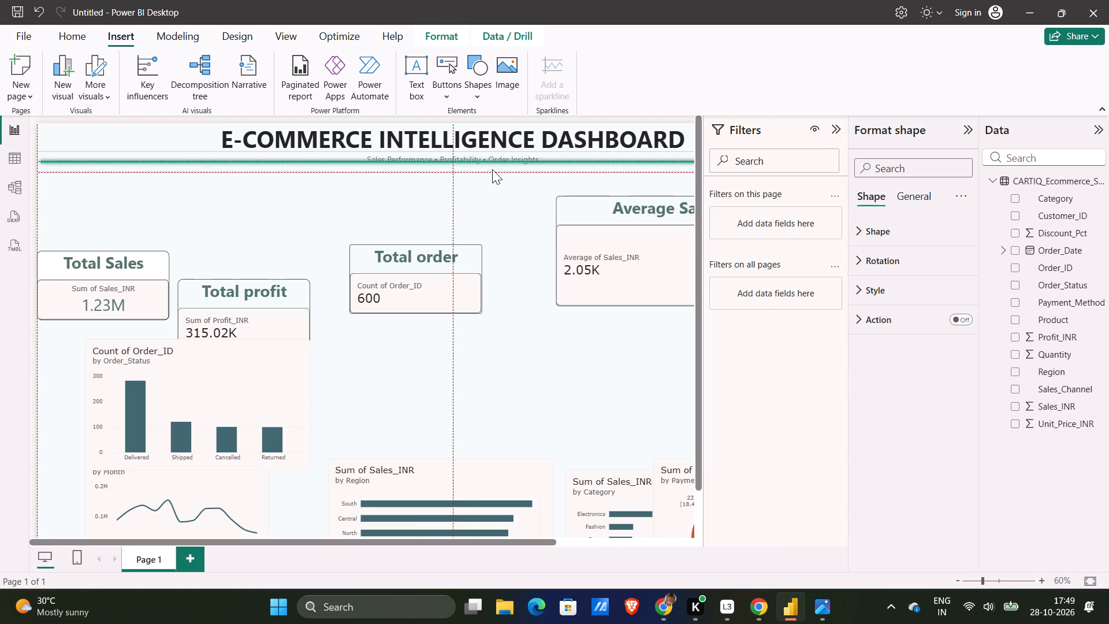
{"action": "left_click_drag", "start_coordinate": [492, 169], "coordinate": [491, 171]}
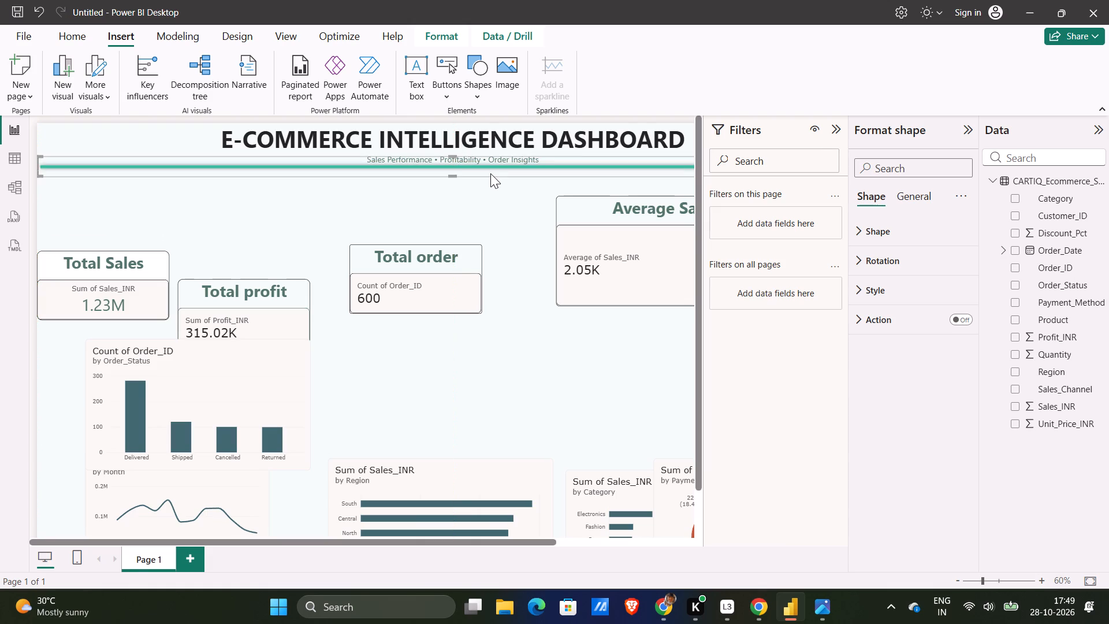
{"action": "left_click", "coordinate": [486, 199]}
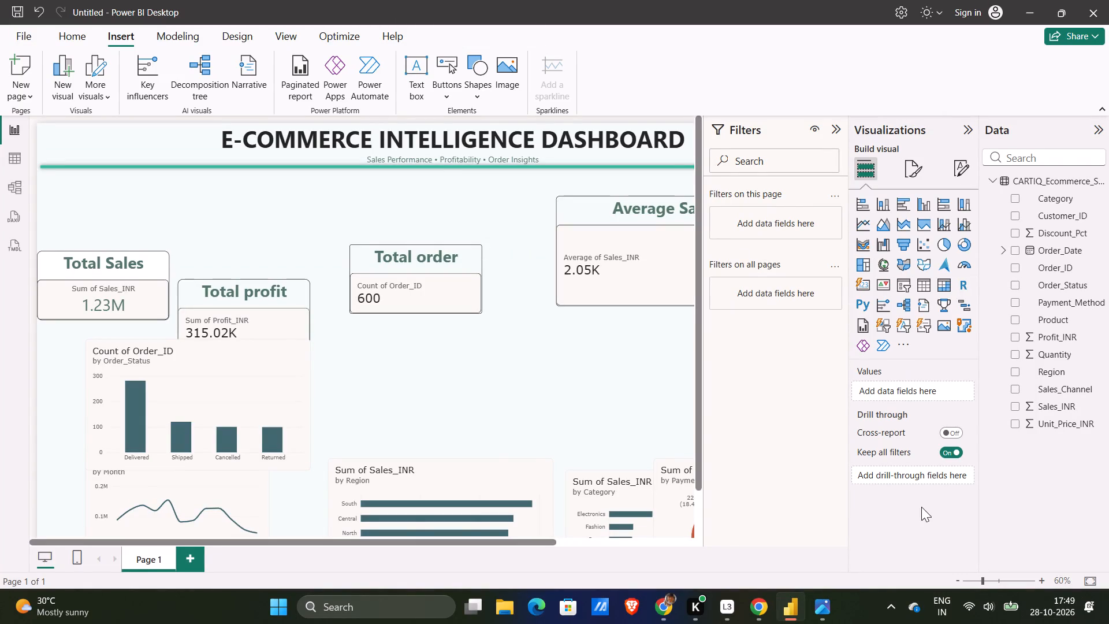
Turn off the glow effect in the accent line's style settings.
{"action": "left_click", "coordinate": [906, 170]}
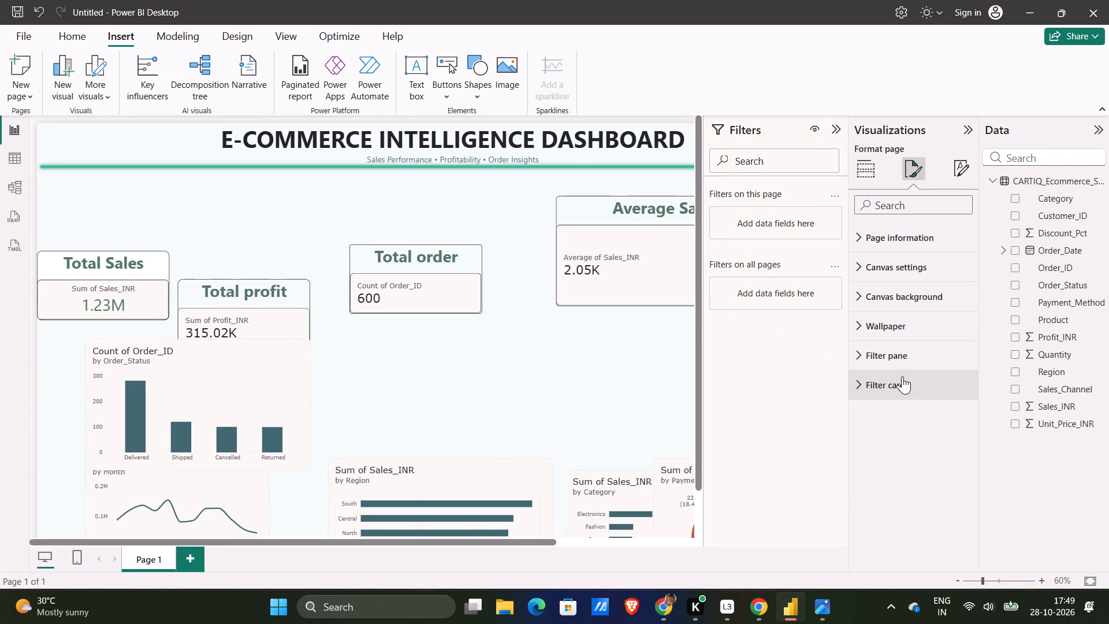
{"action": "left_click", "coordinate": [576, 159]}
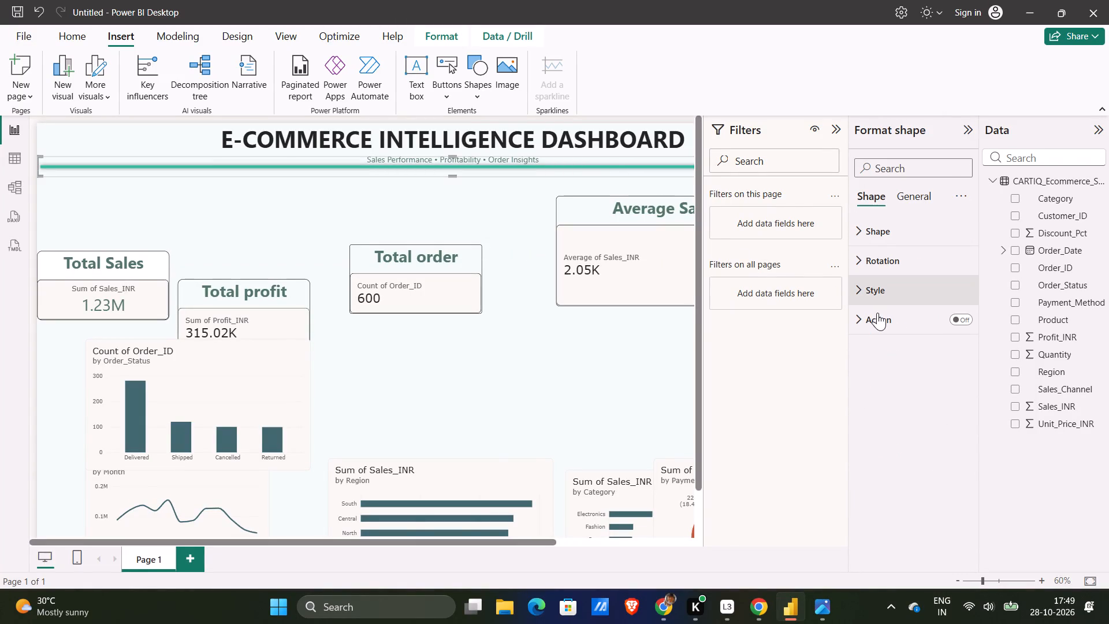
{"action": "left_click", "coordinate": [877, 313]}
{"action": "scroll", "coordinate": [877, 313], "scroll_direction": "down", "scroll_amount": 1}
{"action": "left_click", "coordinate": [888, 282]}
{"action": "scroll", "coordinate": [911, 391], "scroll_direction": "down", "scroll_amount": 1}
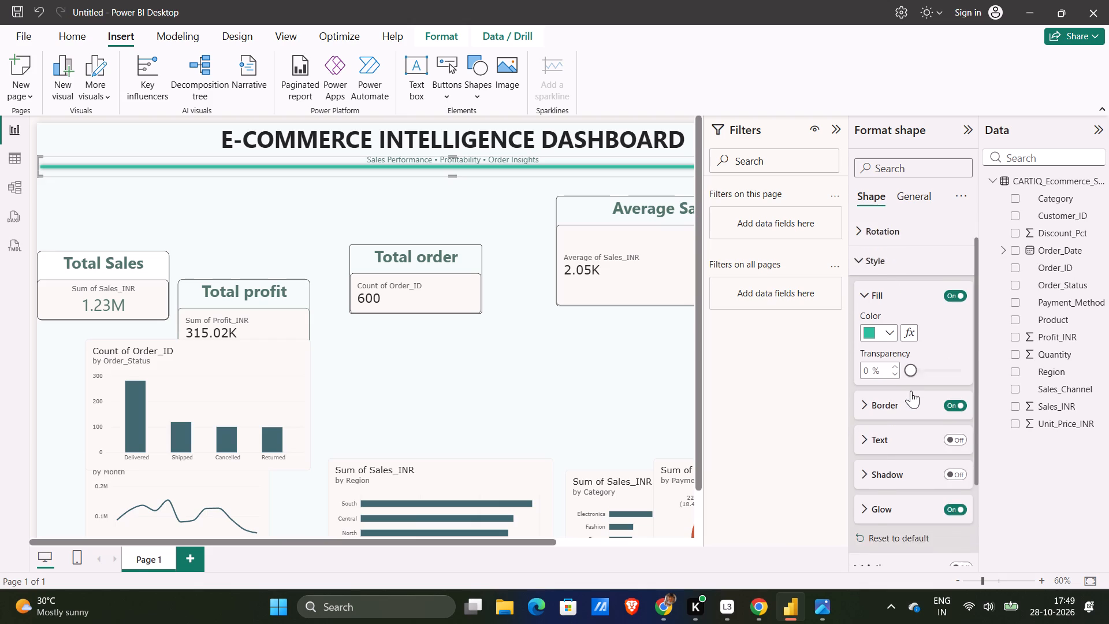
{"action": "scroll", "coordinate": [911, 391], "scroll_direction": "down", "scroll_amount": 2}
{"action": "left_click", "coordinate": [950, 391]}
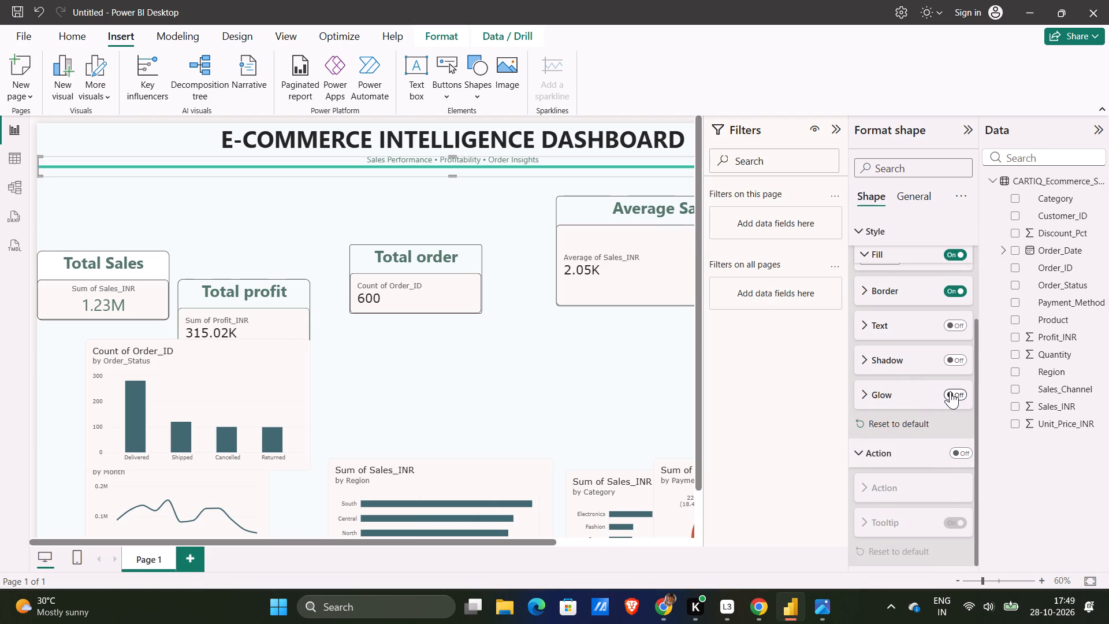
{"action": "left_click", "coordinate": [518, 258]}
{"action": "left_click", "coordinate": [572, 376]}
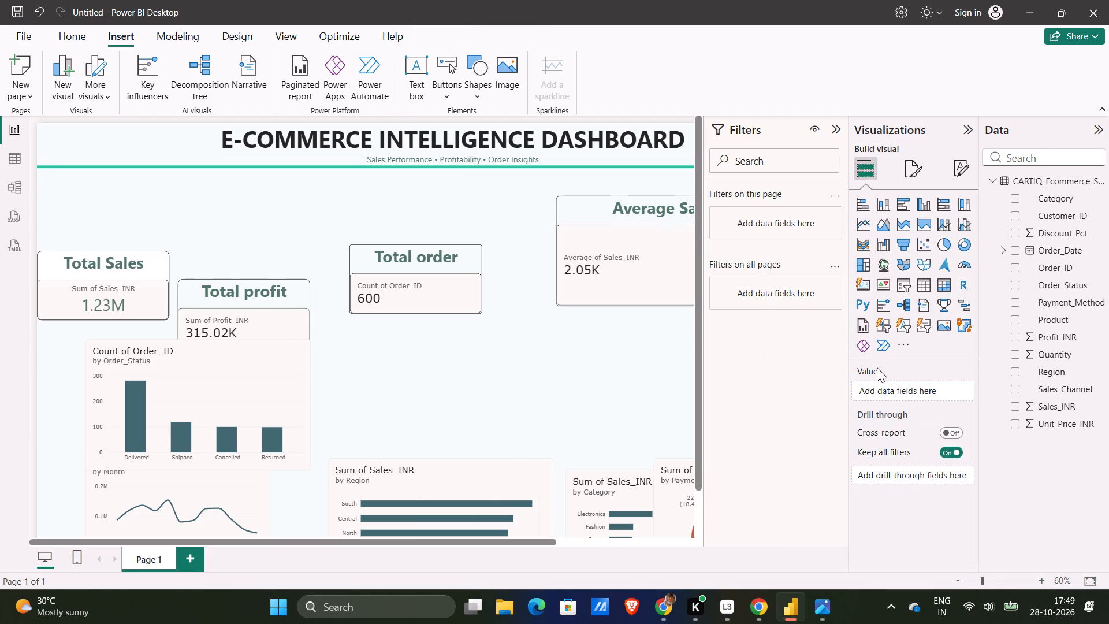
Collapse the Filters pane and compare ChatGPT's final dashboard header with the report page in Power BI.
{"action": "left_click", "coordinate": [832, 127]}
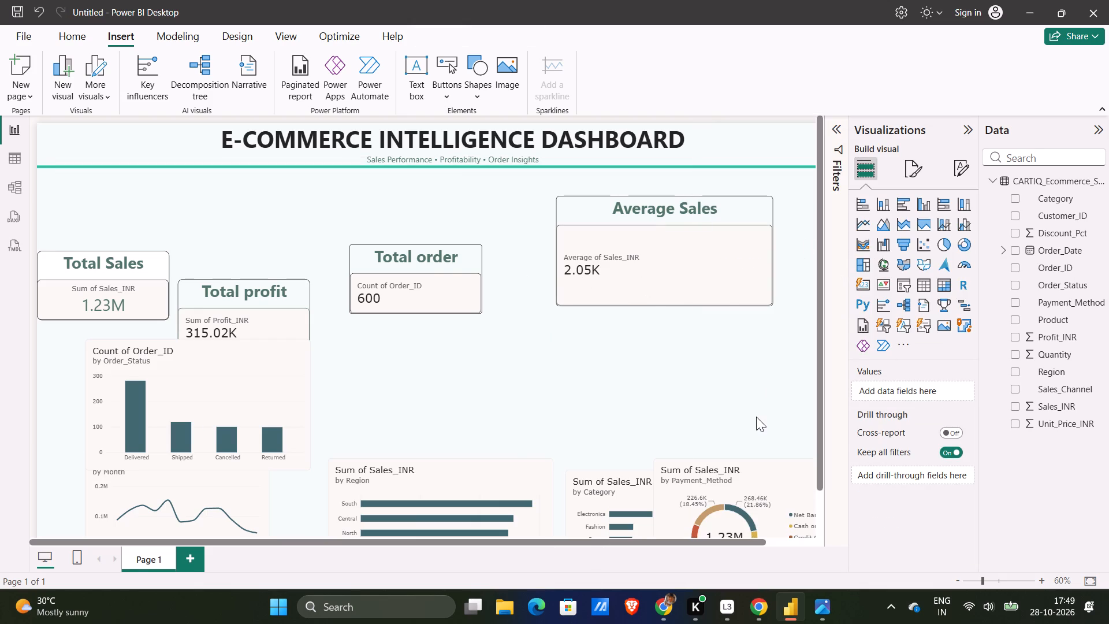
{"action": "key", "text": "alt+Tab"}
{"action": "scroll", "coordinate": [631, 458], "scroll_direction": "up", "scroll_amount": 1}
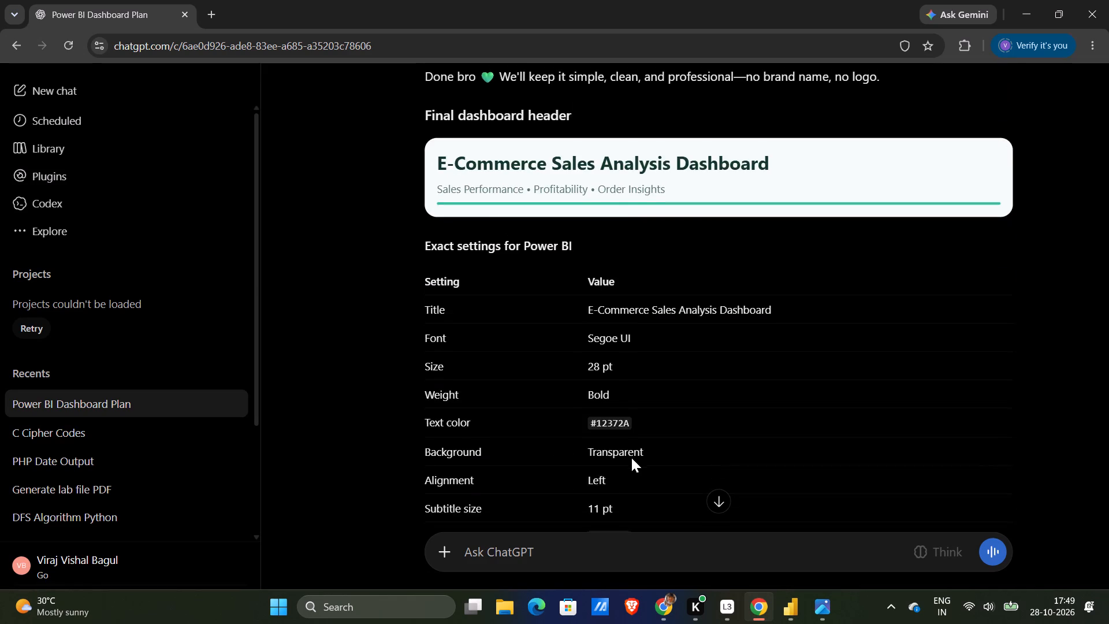
{"action": "scroll", "coordinate": [631, 458], "scroll_direction": "up", "scroll_amount": 1}
{"action": "key", "text": "alt+Tab"}
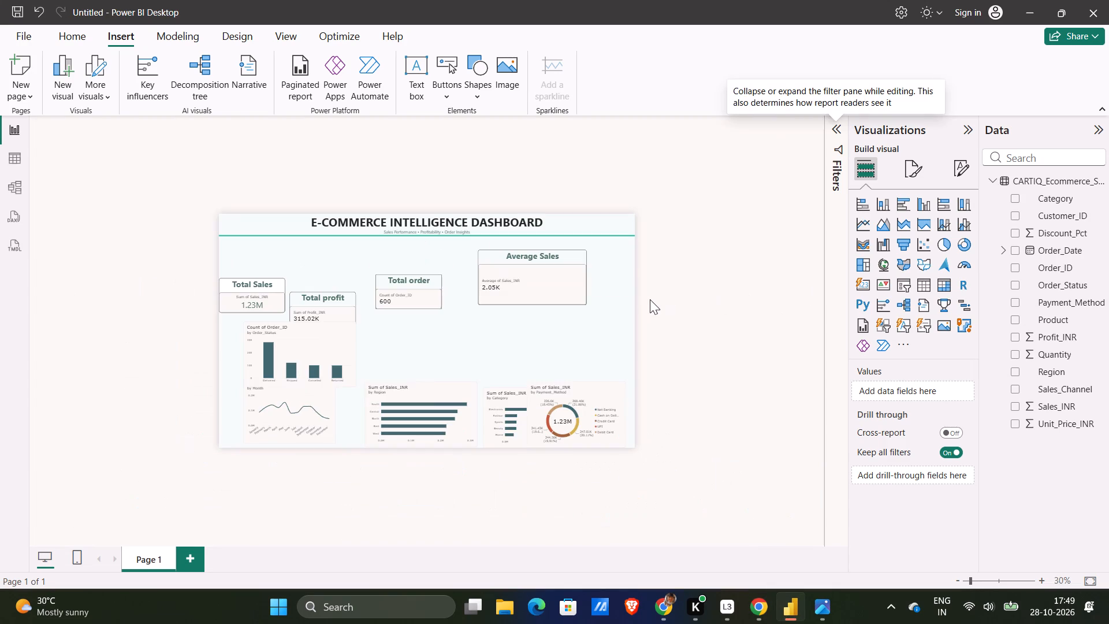
{"action": "left_click", "coordinate": [590, 320]}
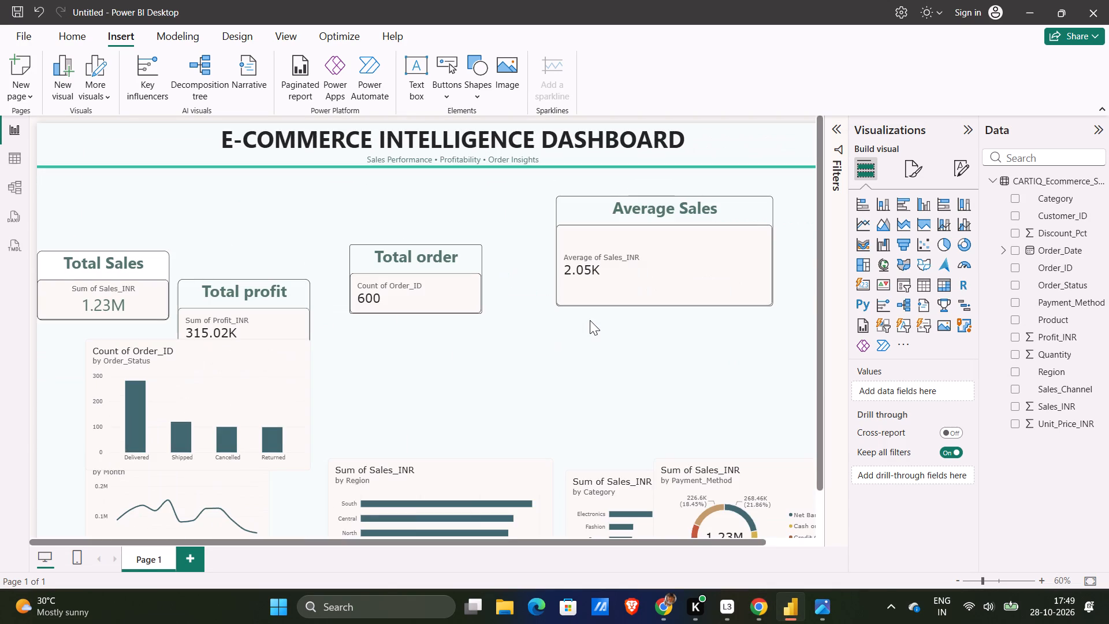
Move the Average Sales, Total order and Total Sales cards up beneath the accent line, with Total Sales near the page's left edge.
{"action": "left_click_drag", "start_coordinate": [635, 239], "coordinate": [672, 225]}
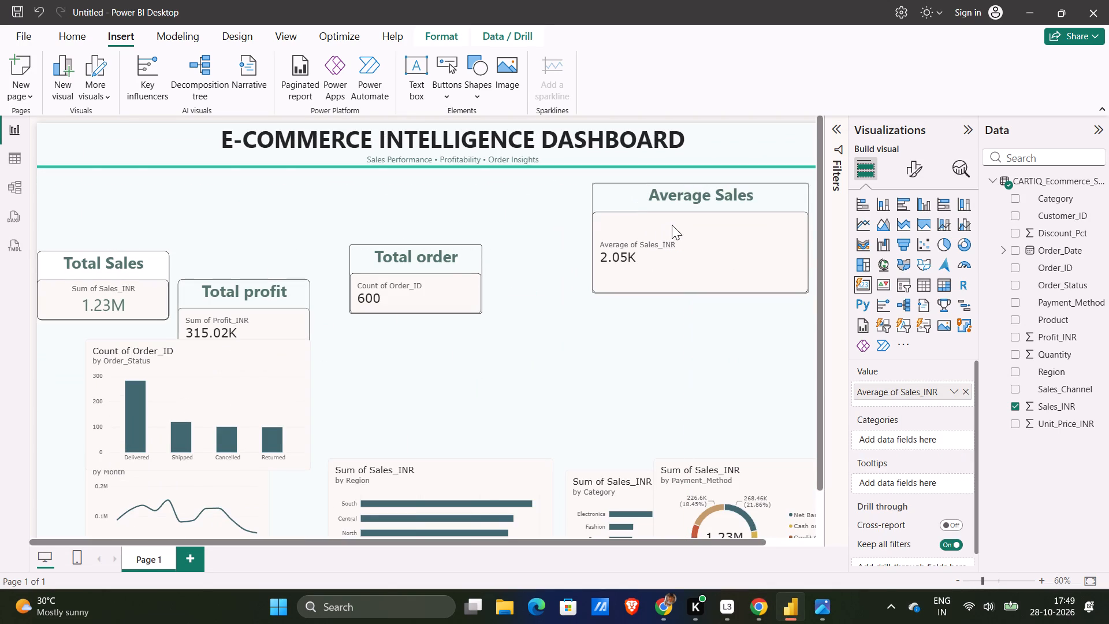
{"action": "left_click_drag", "start_coordinate": [672, 225], "coordinate": [673, 222]}
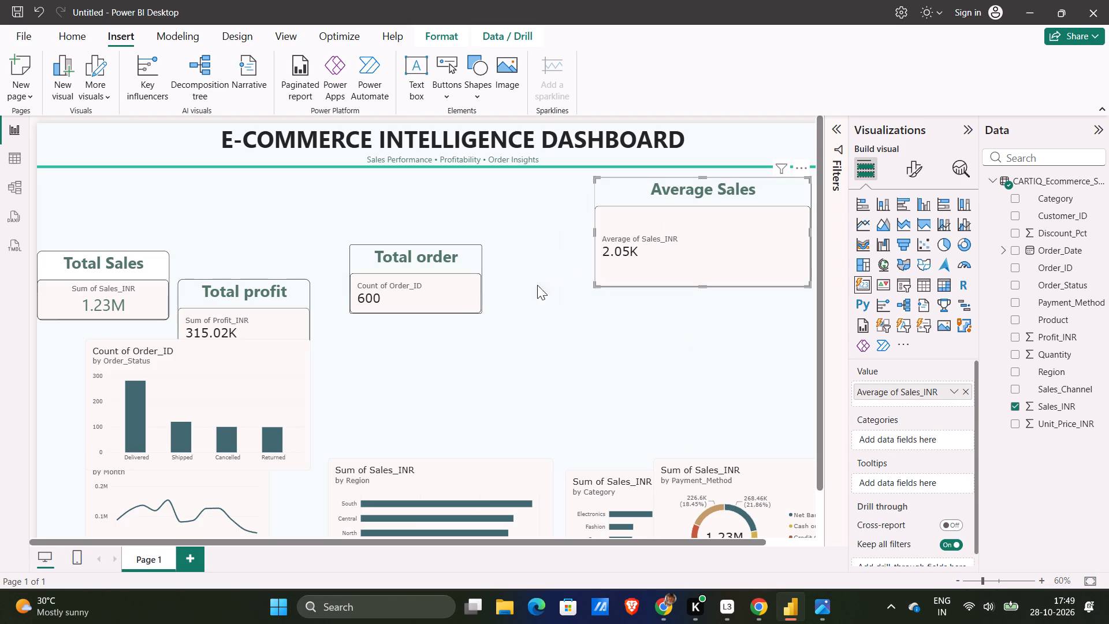
{"action": "left_click_drag", "start_coordinate": [418, 288], "coordinate": [485, 248]}
{"action": "left_click", "coordinate": [634, 244]}
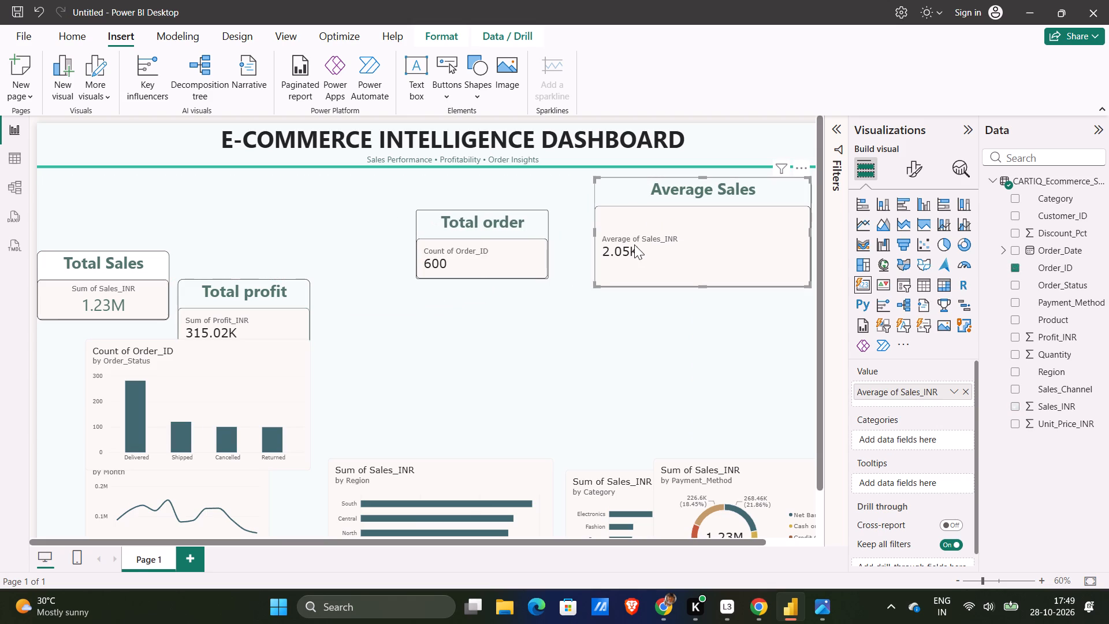
{"action": "left_click_drag", "start_coordinate": [143, 277], "coordinate": [158, 204]}
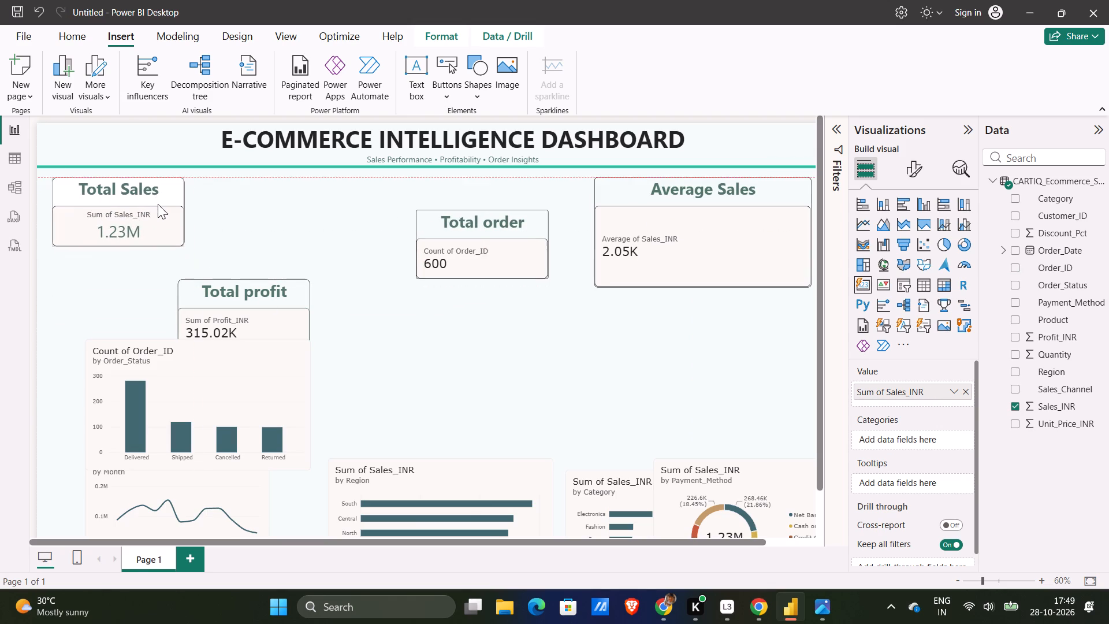
{"action": "left_click_drag", "start_coordinate": [158, 204], "coordinate": [155, 203]}
Nudge the Average Sales card down slightly and move the Total order card below it.
{"action": "left_click", "coordinate": [616, 250]}
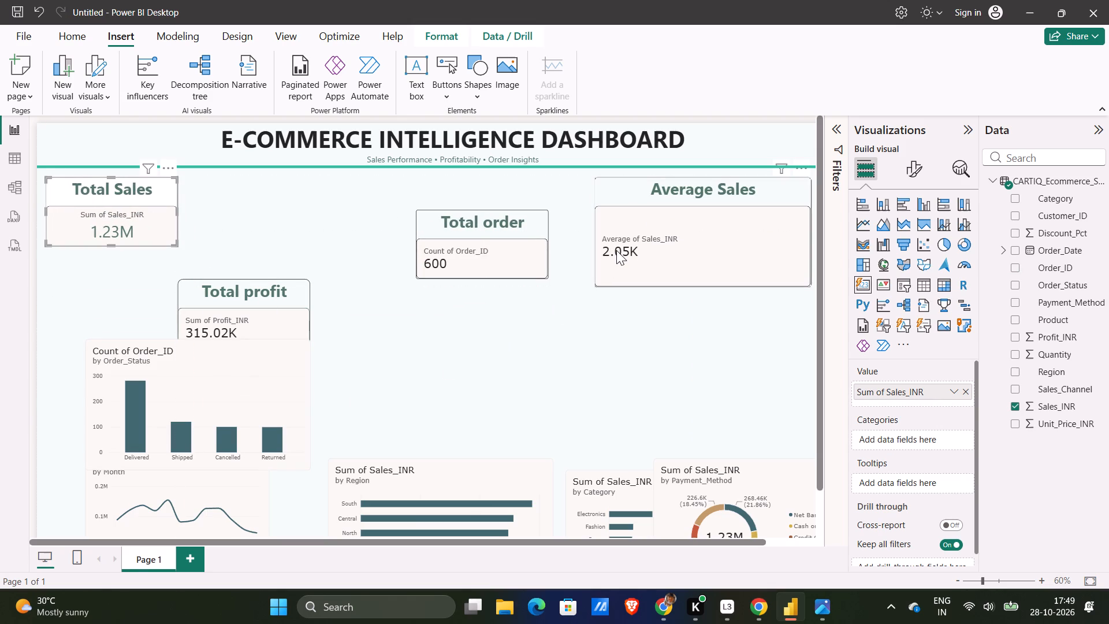
{"action": "left_click_drag", "start_coordinate": [616, 250], "coordinate": [613, 257]}
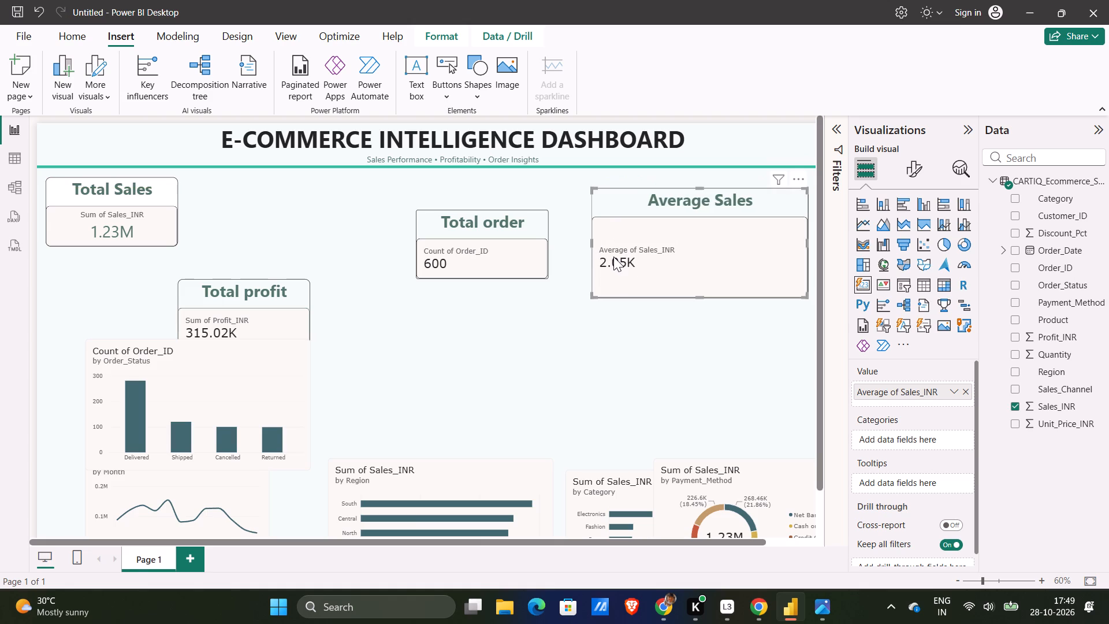
{"action": "left_click_drag", "start_coordinate": [515, 242], "coordinate": [702, 343]}
Reduce the Average Sales card slightly in size and reposition it beneath the accent line near the page's right edge.
{"action": "left_click_drag", "start_coordinate": [707, 291], "coordinate": [712, 286]}
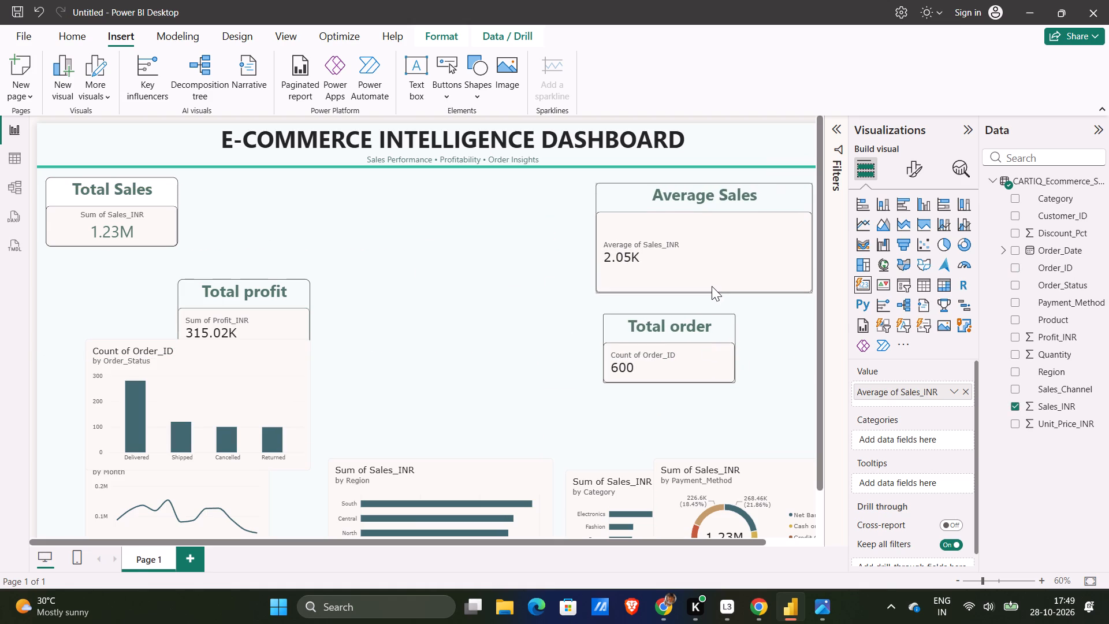
{"action": "left_click_drag", "start_coordinate": [712, 286], "coordinate": [712, 276]}
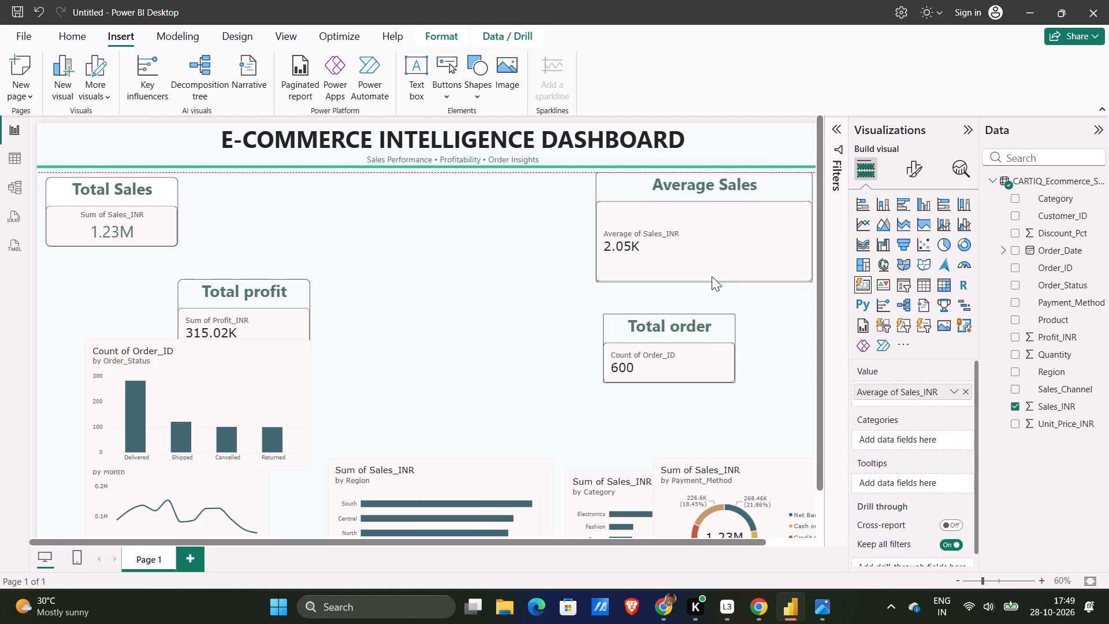
{"action": "left_click_drag", "start_coordinate": [712, 276], "coordinate": [712, 278]}
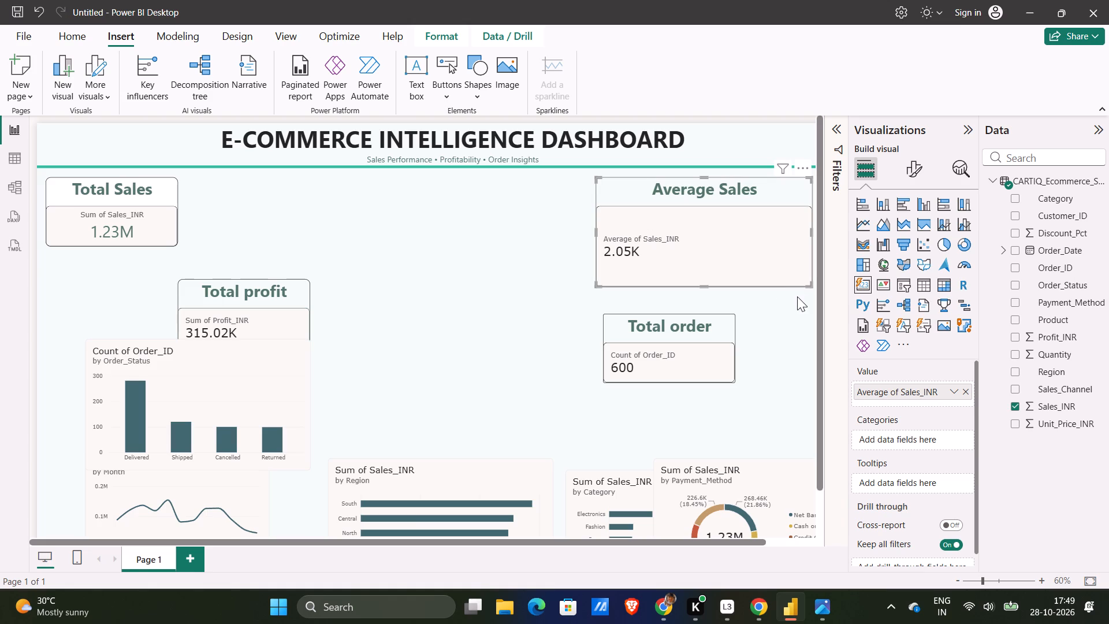
{"action": "left_click_drag", "start_coordinate": [809, 284], "coordinate": [794, 281]}
{"action": "left_click_drag", "start_coordinate": [758, 263], "coordinate": [768, 270]}
Enlarge the Total order card to match the Average Sales card's size and place it level with that card, on its left.
{"action": "left_click_drag", "start_coordinate": [690, 351], "coordinate": [691, 344]}
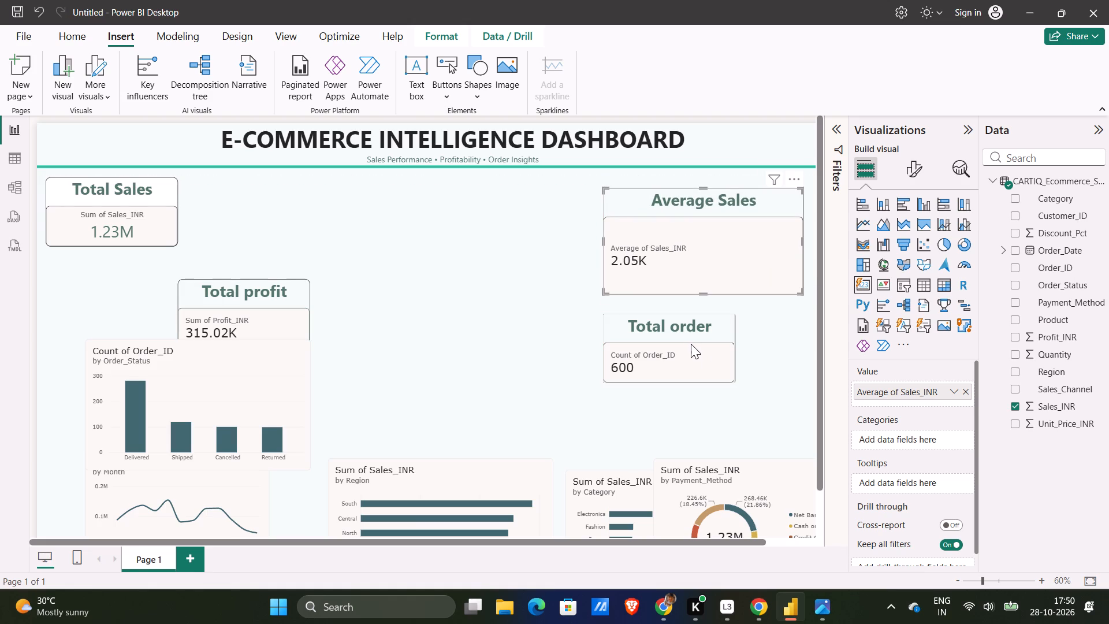
{"action": "left_click_drag", "start_coordinate": [691, 344], "coordinate": [691, 340]}
{"action": "left_click_drag", "start_coordinate": [732, 373], "coordinate": [747, 382]}
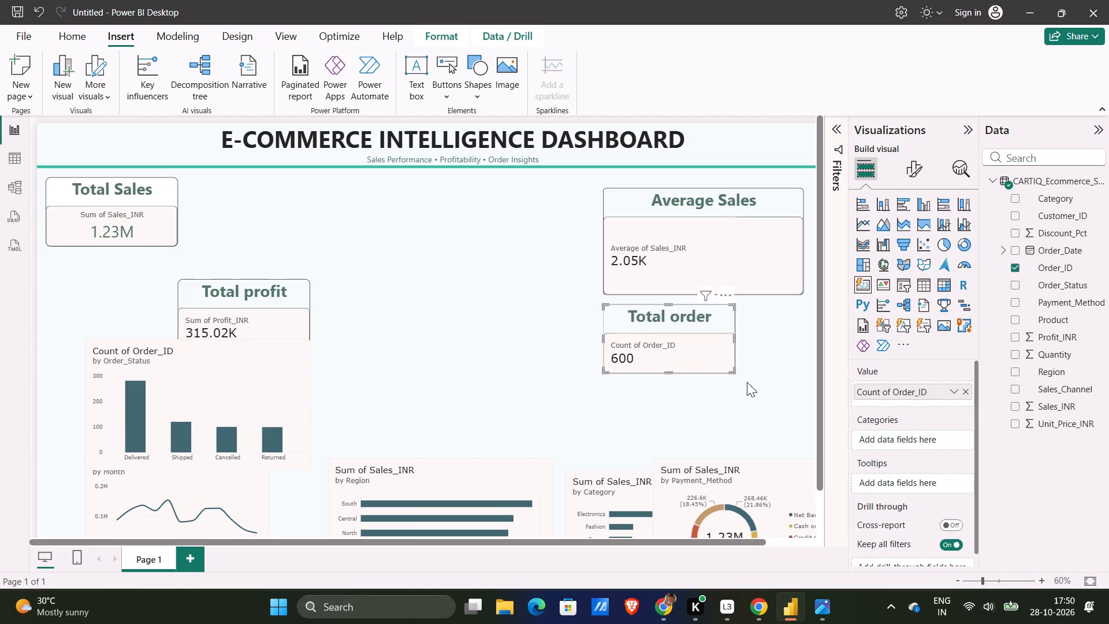
{"action": "left_click_drag", "start_coordinate": [747, 382], "coordinate": [807, 412]}
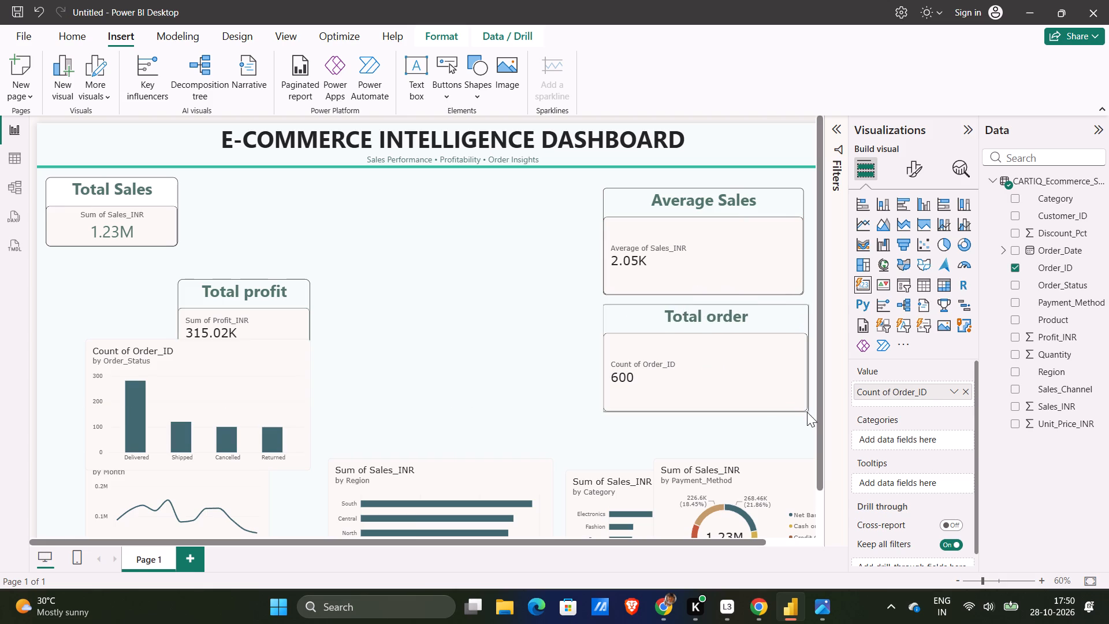
{"action": "left_click_drag", "start_coordinate": [807, 412], "coordinate": [803, 409]}
{"action": "left_click_drag", "start_coordinate": [774, 395], "coordinate": [557, 288]}
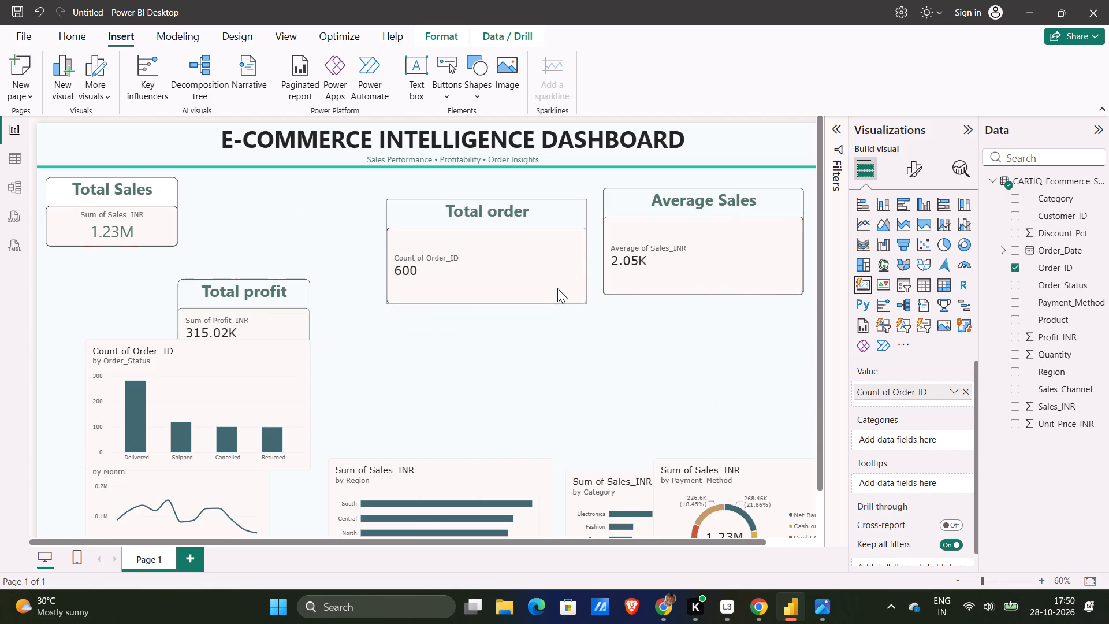
{"action": "left_click_drag", "start_coordinate": [557, 288], "coordinate": [559, 278]}
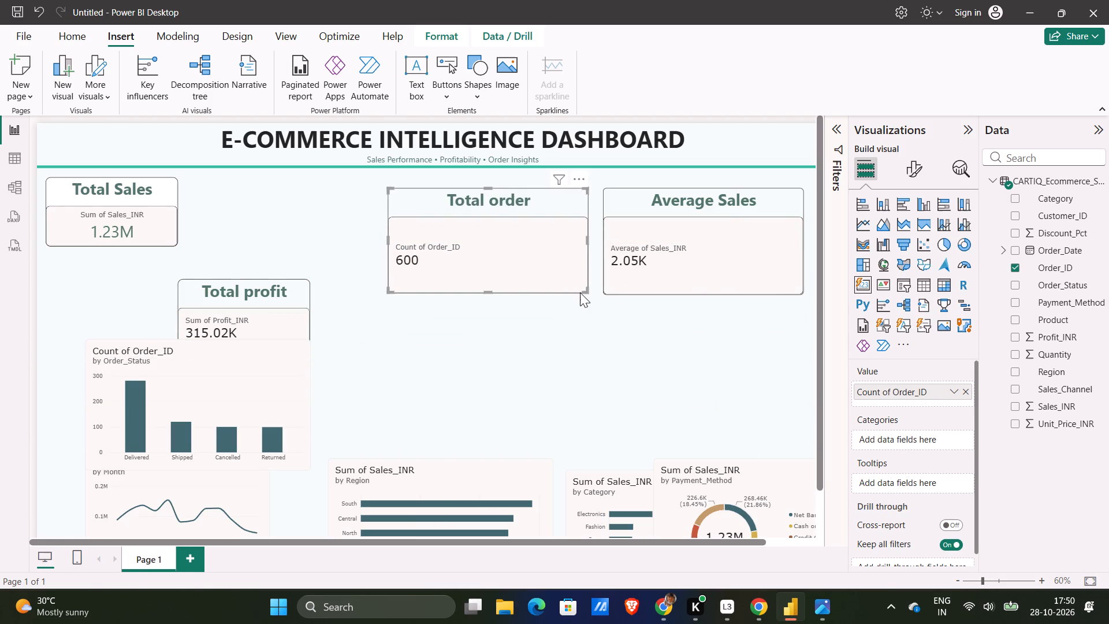
{"action": "left_click", "coordinate": [490, 292]}
{"action": "left_click", "coordinate": [494, 315]}
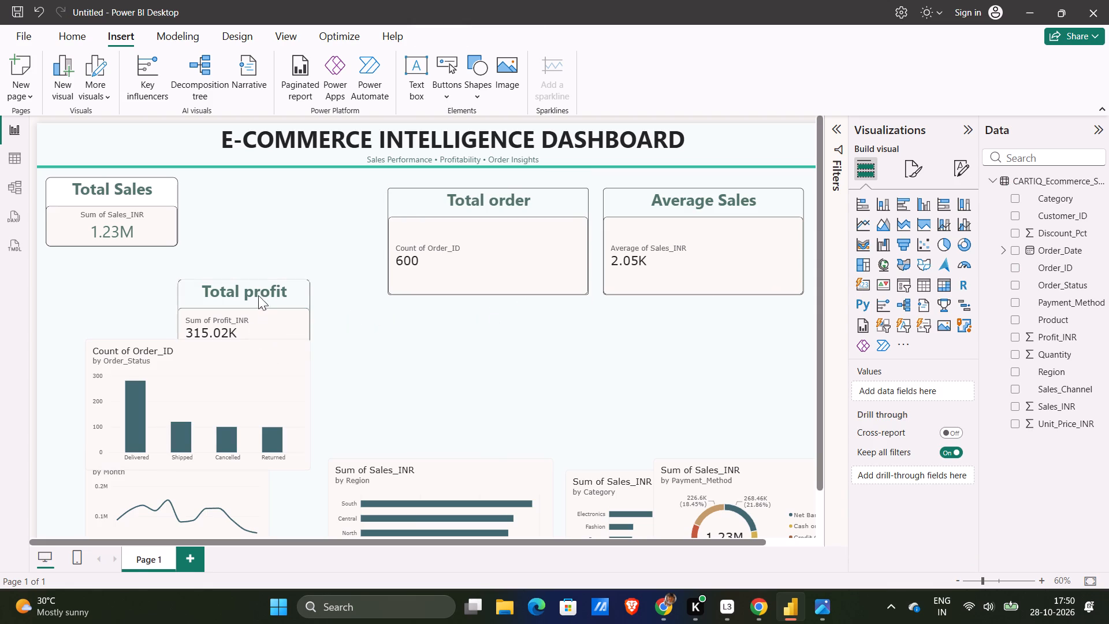
Move the order-status column chart down and left, clear of the Total profit card.
{"action": "left_click_drag", "start_coordinate": [260, 385], "coordinate": [214, 419]}
Enlarge the Total profit card to match the Total order card's size and place it level with that card, on its left.
{"action": "left_click_drag", "start_coordinate": [293, 315], "coordinate": [456, 350]}
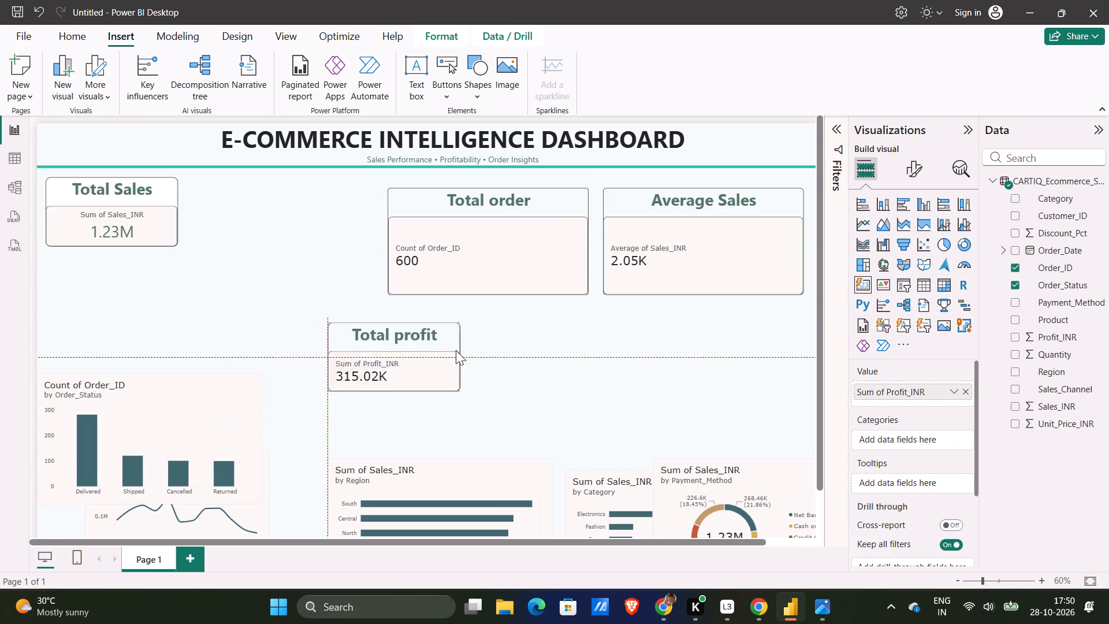
{"action": "left_click_drag", "start_coordinate": [456, 350], "coordinate": [503, 339]}
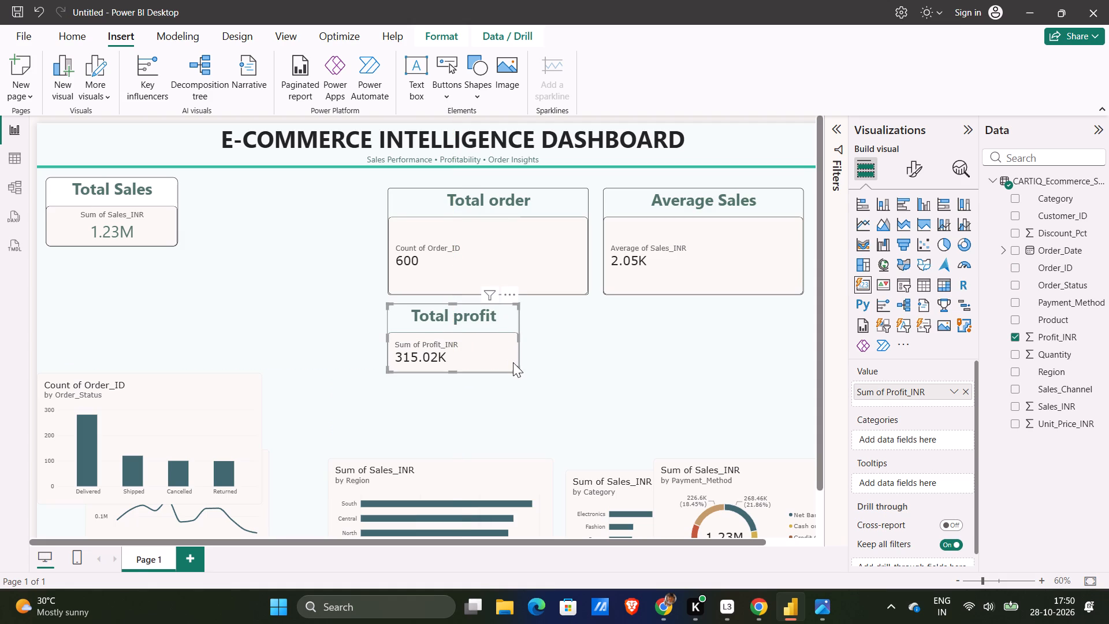
{"action": "left_click_drag", "start_coordinate": [516, 367], "coordinate": [580, 408]}
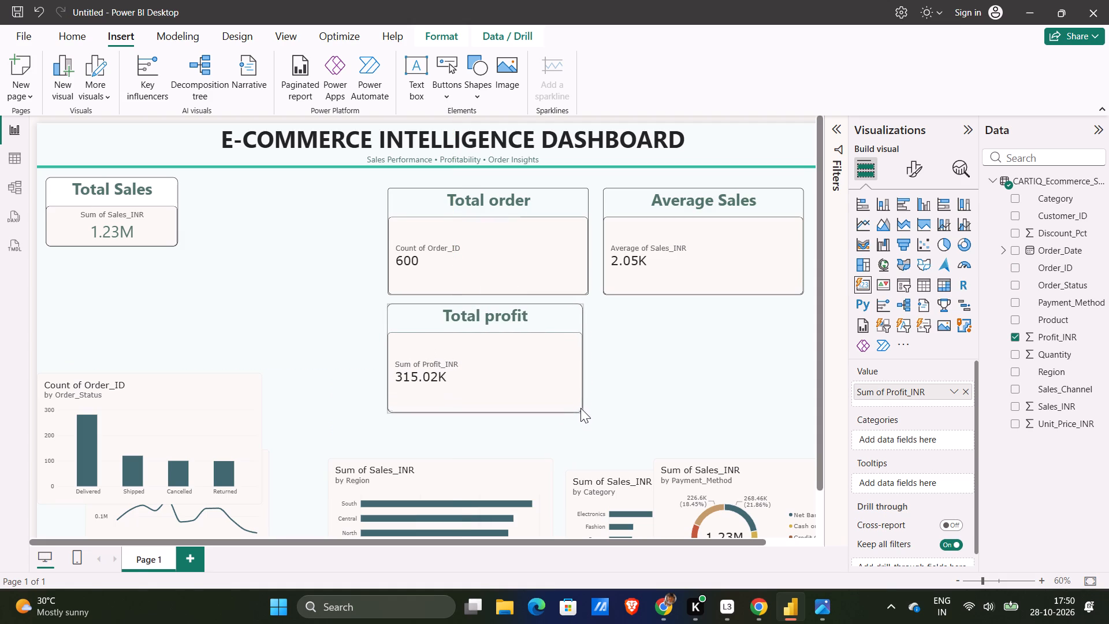
{"action": "left_click_drag", "start_coordinate": [580, 408], "coordinate": [584, 411]}
{"action": "left_click_drag", "start_coordinate": [491, 390], "coordinate": [484, 391]}
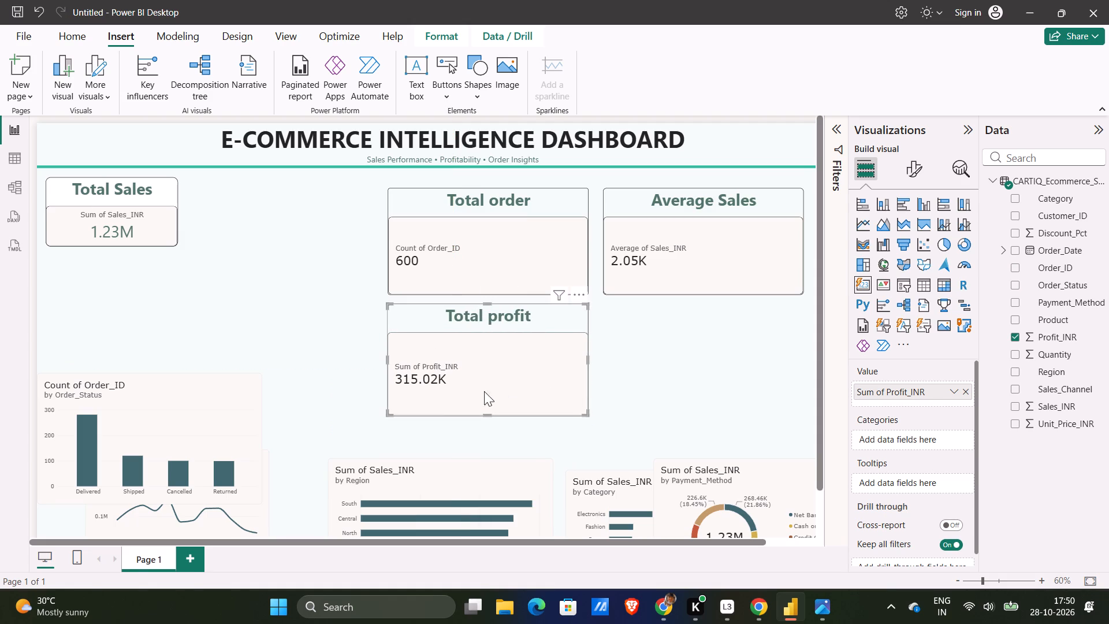
{"action": "left_click_drag", "start_coordinate": [484, 391], "coordinate": [282, 274]}
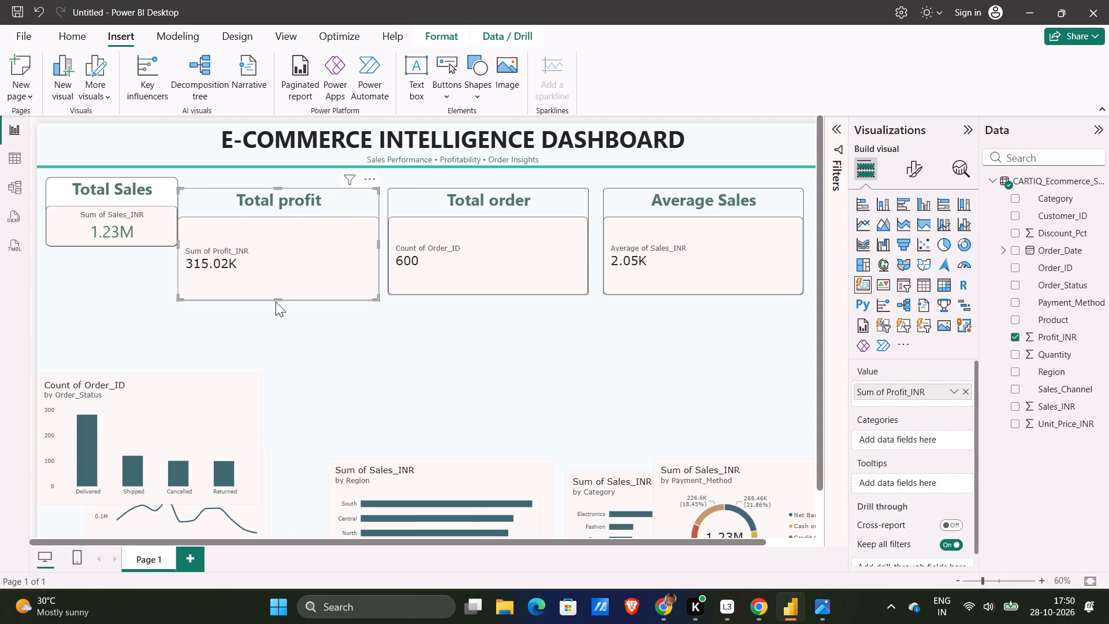
{"action": "left_click", "coordinate": [278, 298]}
Shift the Total order and Total profit cards slightly right, closer to the Average Sales card.
{"action": "left_click", "coordinate": [610, 236]}
{"action": "left_click_drag", "start_coordinate": [512, 238], "coordinate": [513, 238]}
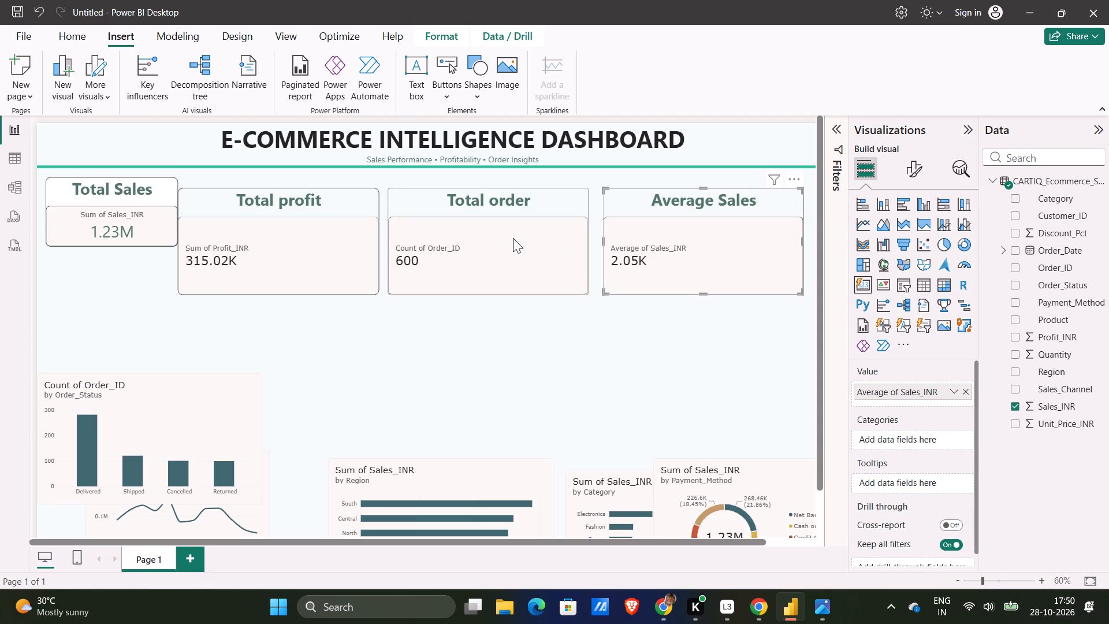
{"action": "left_click_drag", "start_coordinate": [513, 238], "coordinate": [522, 239]}
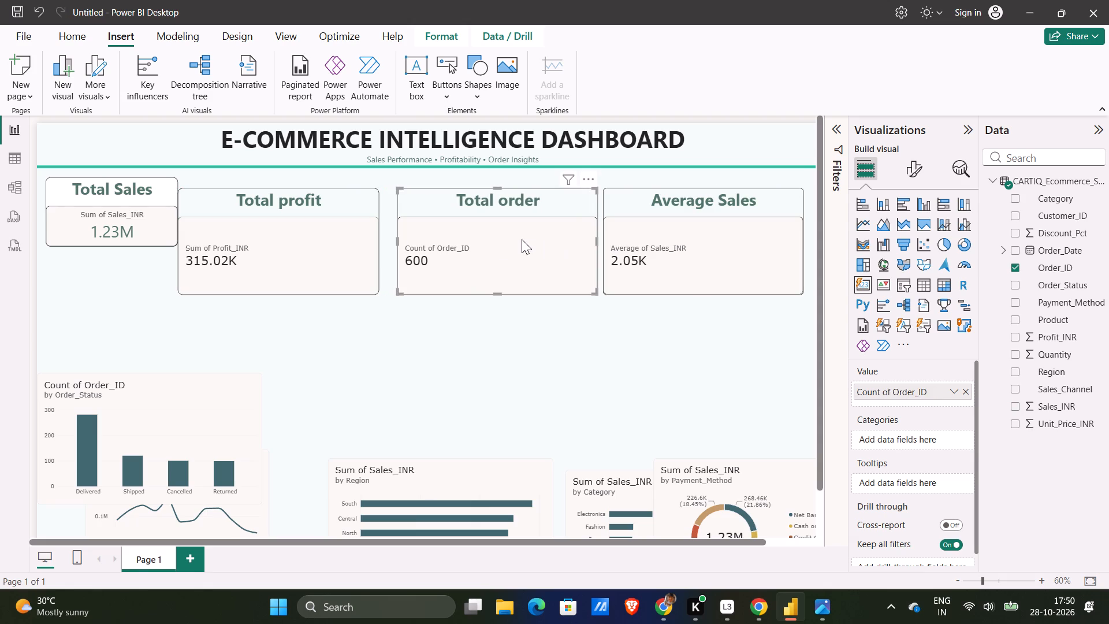
{"action": "left_click_drag", "start_coordinate": [344, 246], "coordinate": [354, 246]}
Move the Average Sales, Total order and Total profit cards up and right into an aligned, closely spaced row just beneath the accent line.
{"action": "left_click", "coordinate": [665, 261]}
{"action": "left_click_drag", "start_coordinate": [665, 261], "coordinate": [668, 261]}
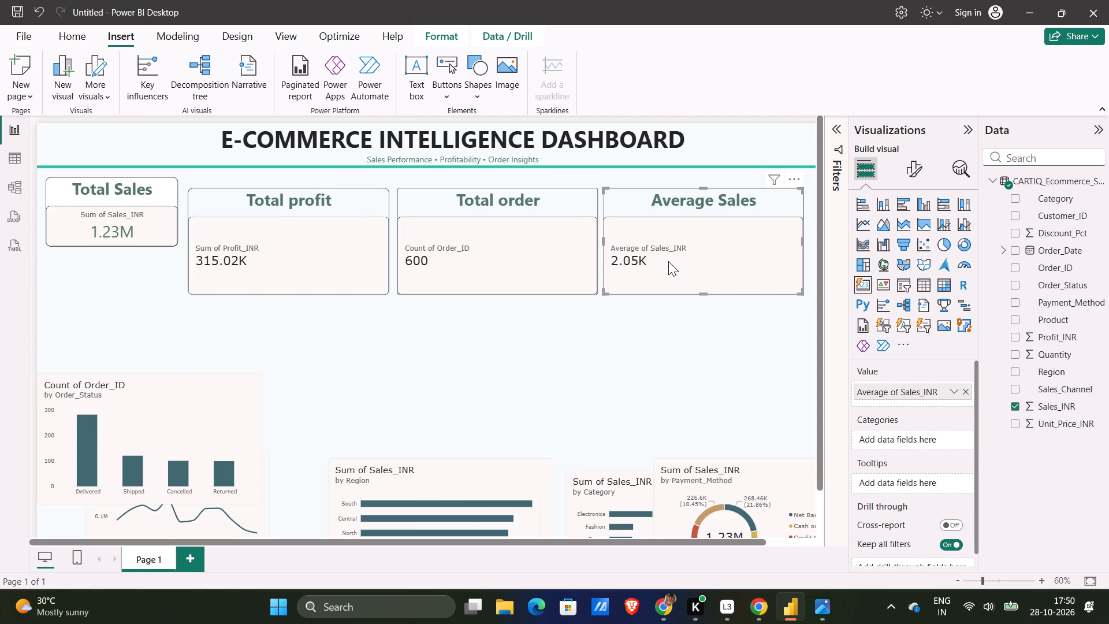
{"action": "left_click_drag", "start_coordinate": [668, 261], "coordinate": [673, 251]}
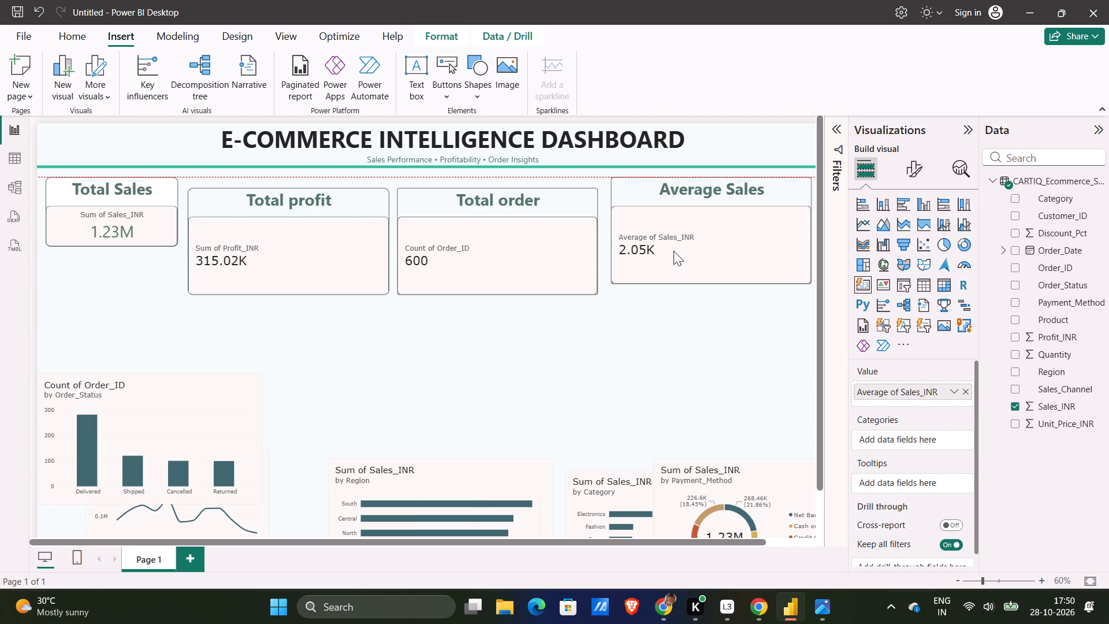
{"action": "left_click_drag", "start_coordinate": [673, 251], "coordinate": [676, 247]}
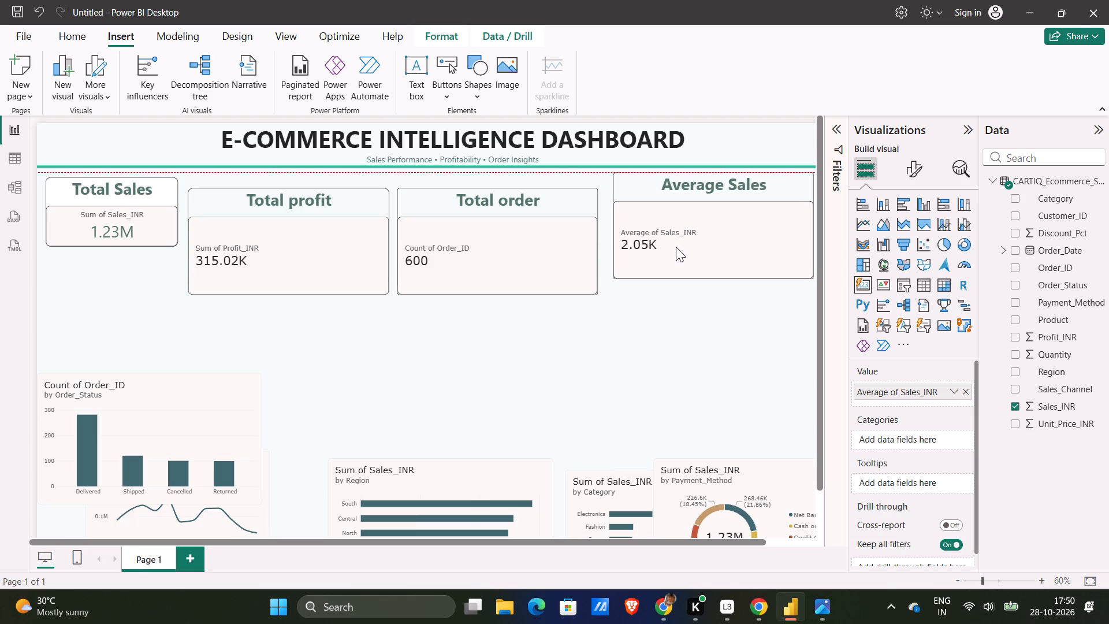
{"action": "left_click_drag", "start_coordinate": [676, 247], "coordinate": [676, 247]}
{"action": "left_click_drag", "start_coordinate": [524, 263], "coordinate": [534, 244]}
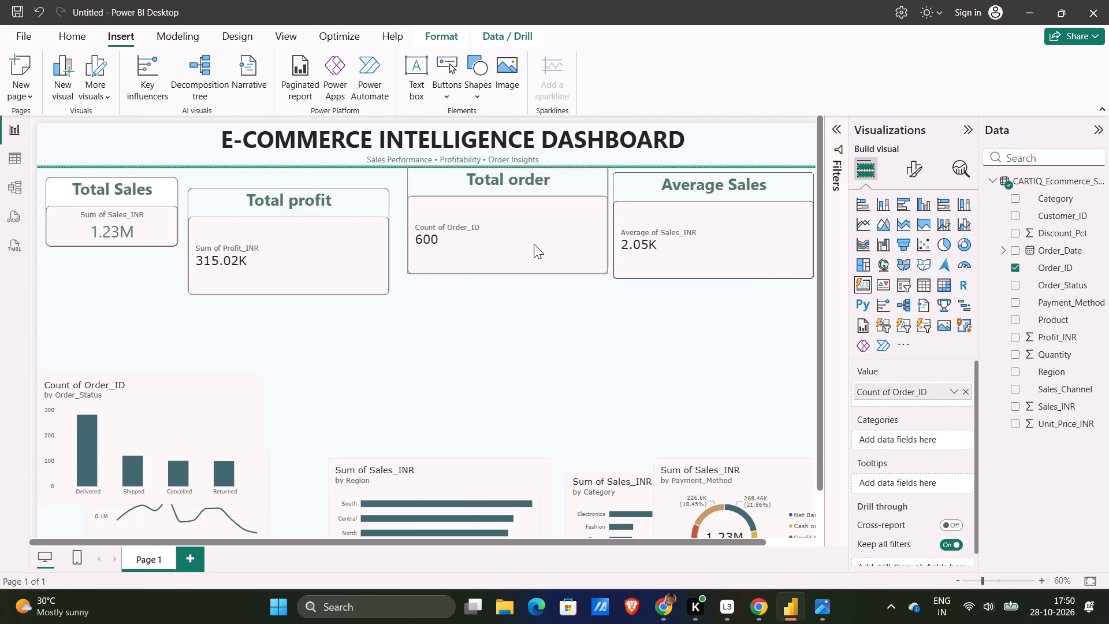
{"action": "left_click_drag", "start_coordinate": [534, 244], "coordinate": [532, 248]}
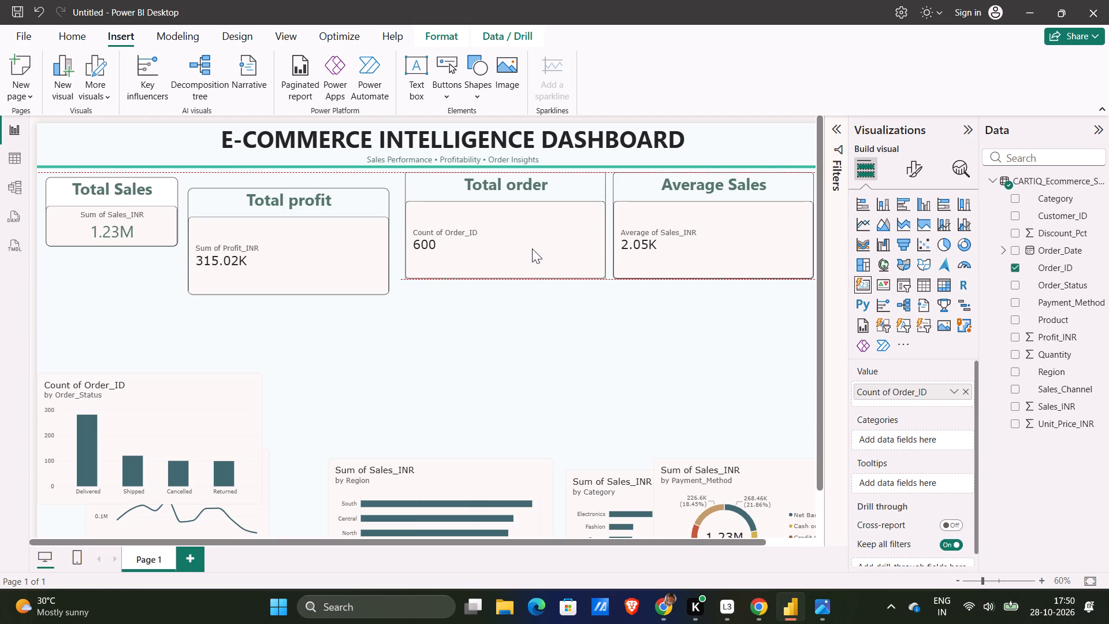
{"action": "left_click_drag", "start_coordinate": [532, 248], "coordinate": [534, 250]}
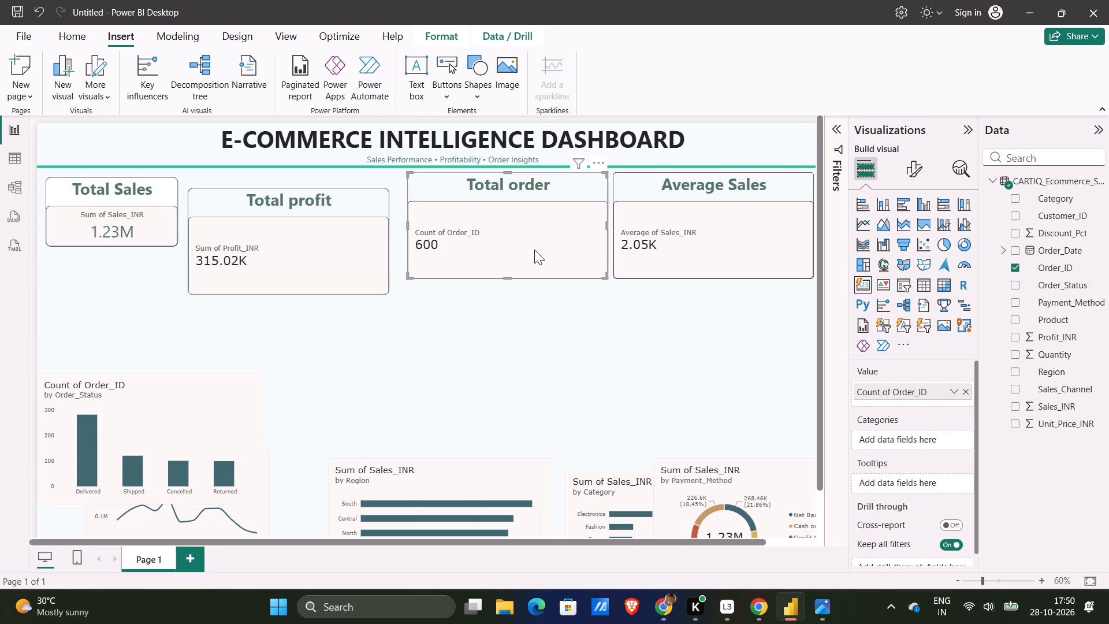
{"action": "left_click_drag", "start_coordinate": [339, 254], "coordinate": [349, 237]}
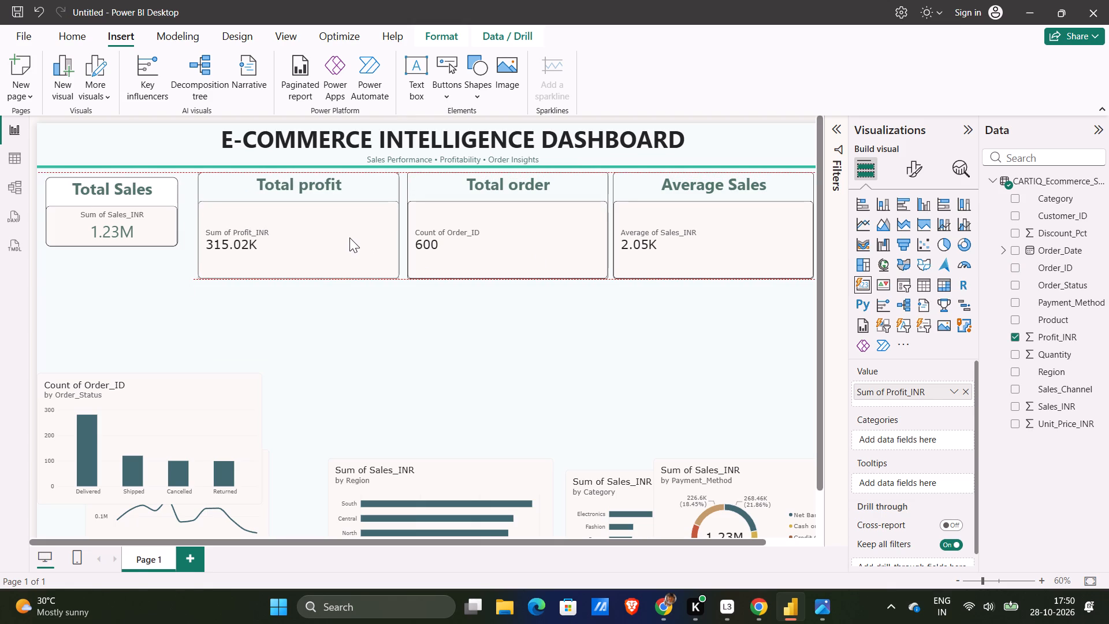
{"action": "left_click_drag", "start_coordinate": [349, 237], "coordinate": [353, 237]}
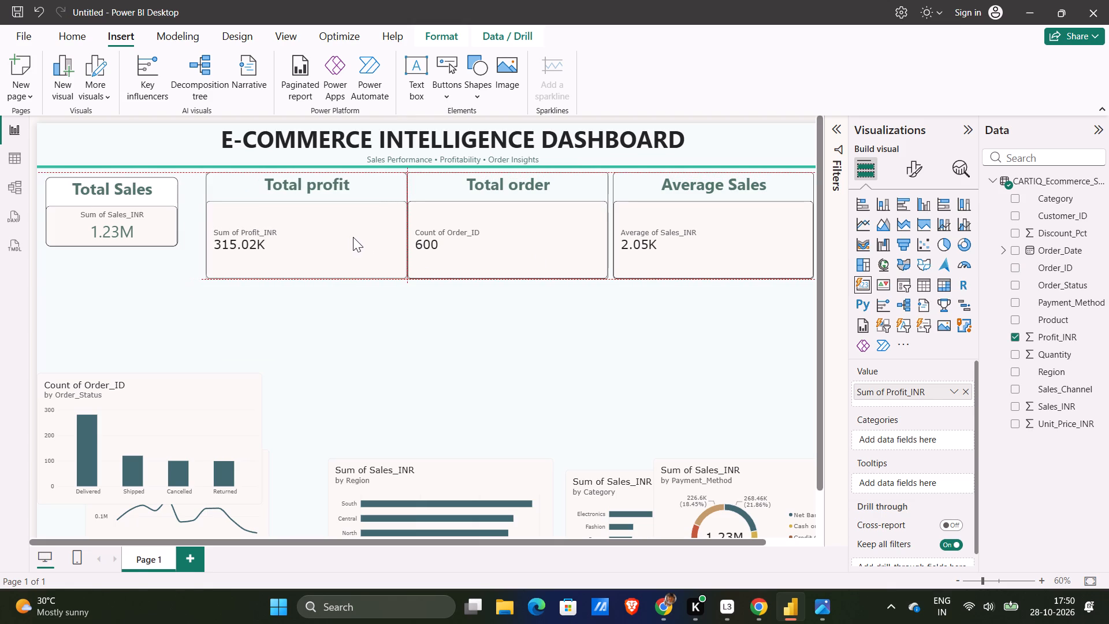
{"action": "left_click_drag", "start_coordinate": [353, 237], "coordinate": [352, 236]}
{"action": "left_click", "coordinate": [399, 323]}
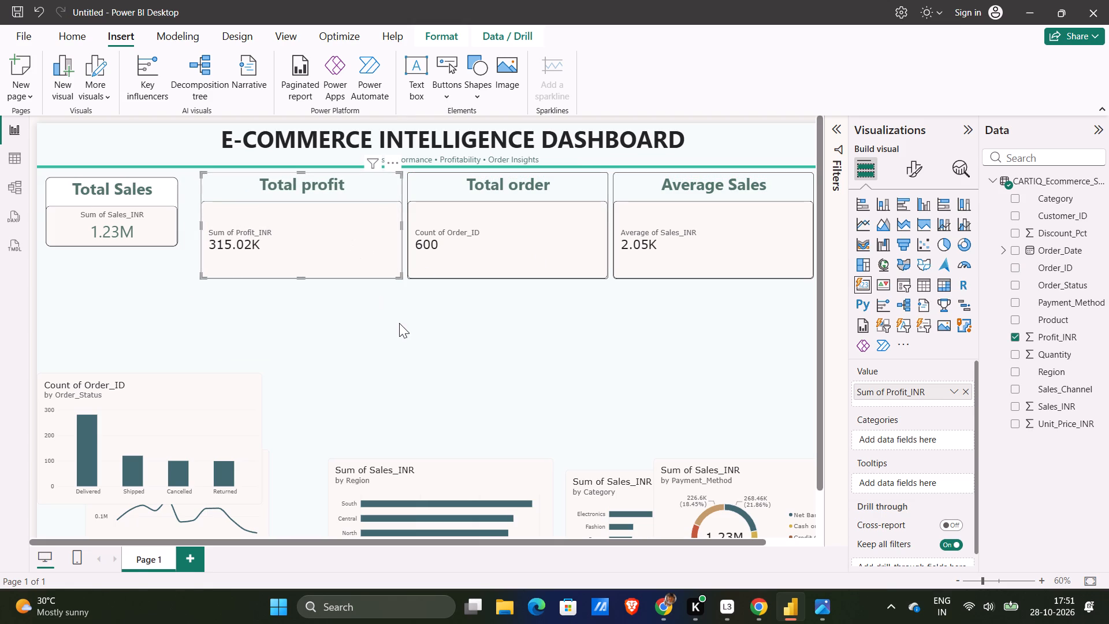
Move the Total Sales card below the Total profit card and enlarge it to about the same width.
{"action": "left_click_drag", "start_coordinate": [150, 214], "coordinate": [235, 319]}
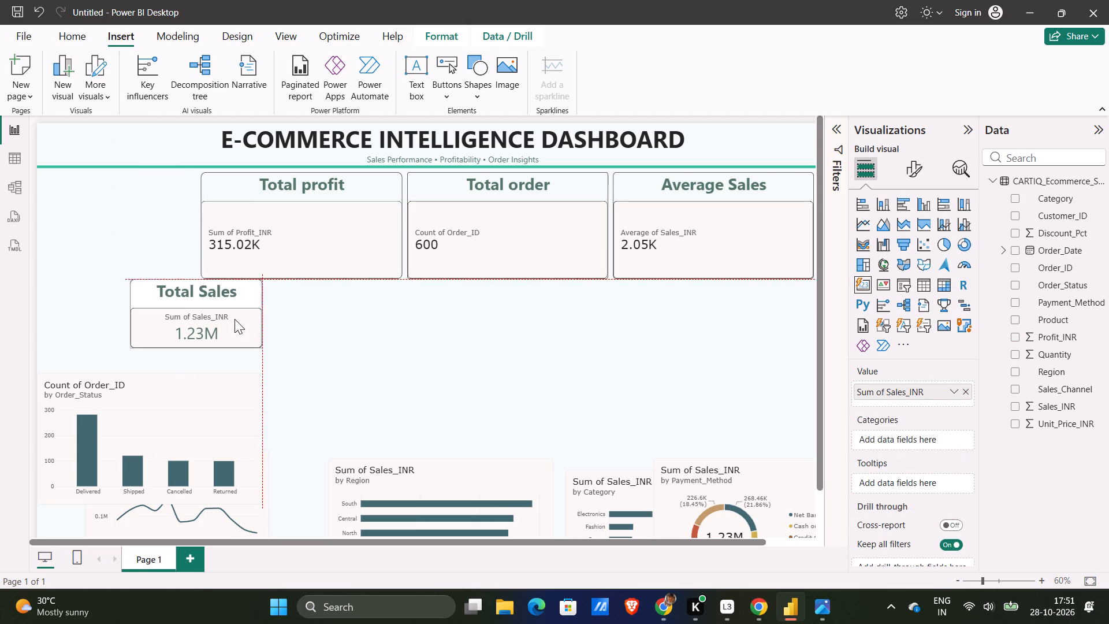
{"action": "left_click_drag", "start_coordinate": [236, 319], "coordinate": [306, 329]}
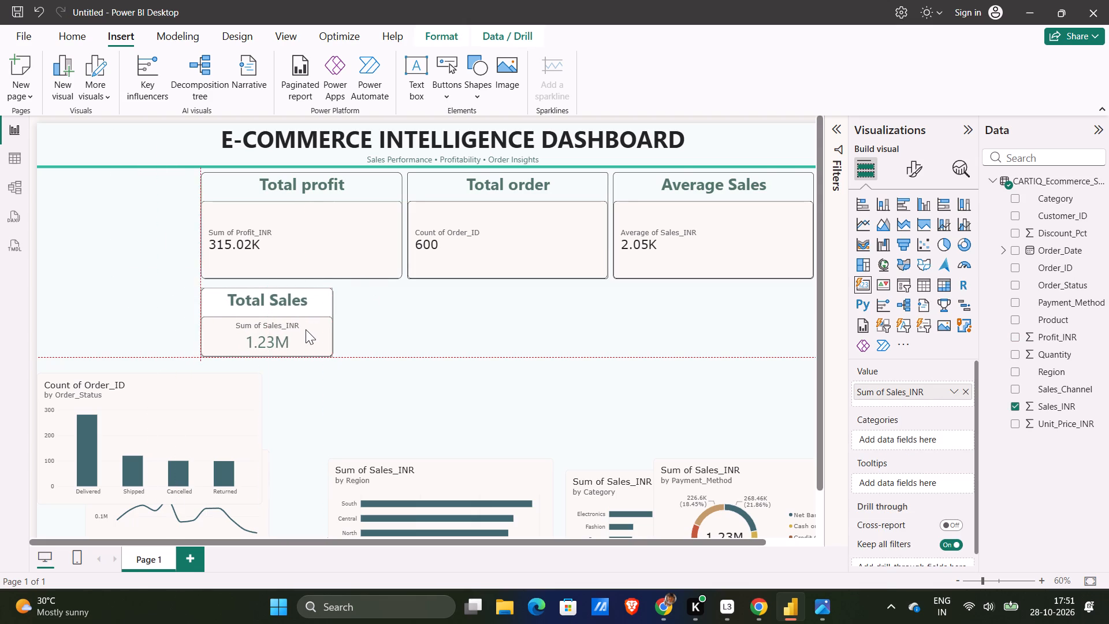
{"action": "left_click_drag", "start_coordinate": [306, 329], "coordinate": [308, 329]}
{"action": "left_click", "coordinate": [306, 329]}
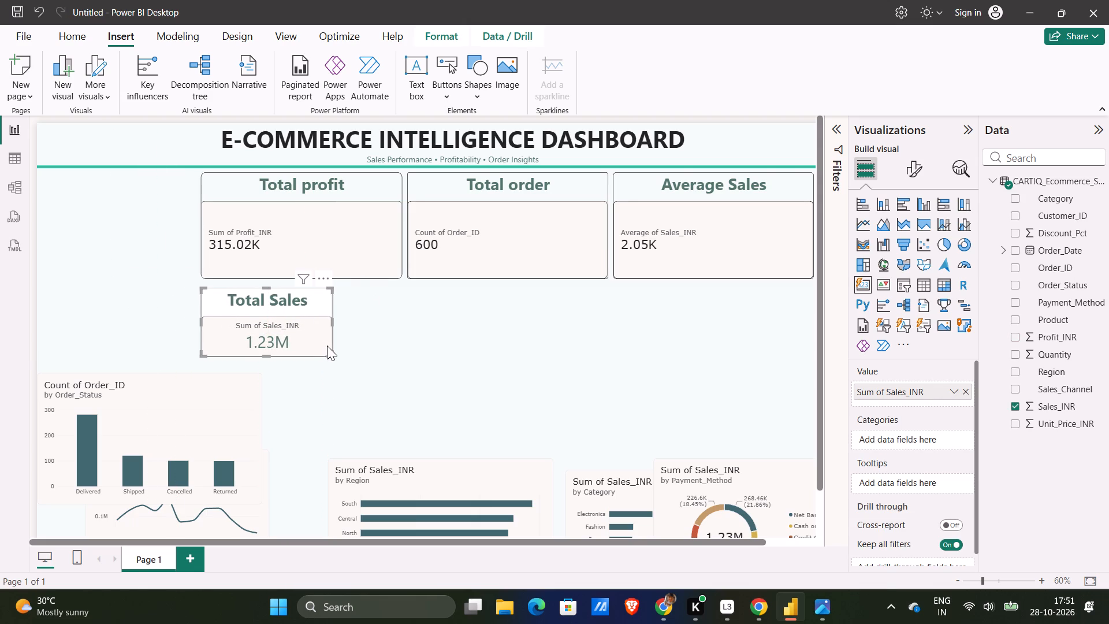
{"action": "left_click_drag", "start_coordinate": [330, 352], "coordinate": [397, 374]}
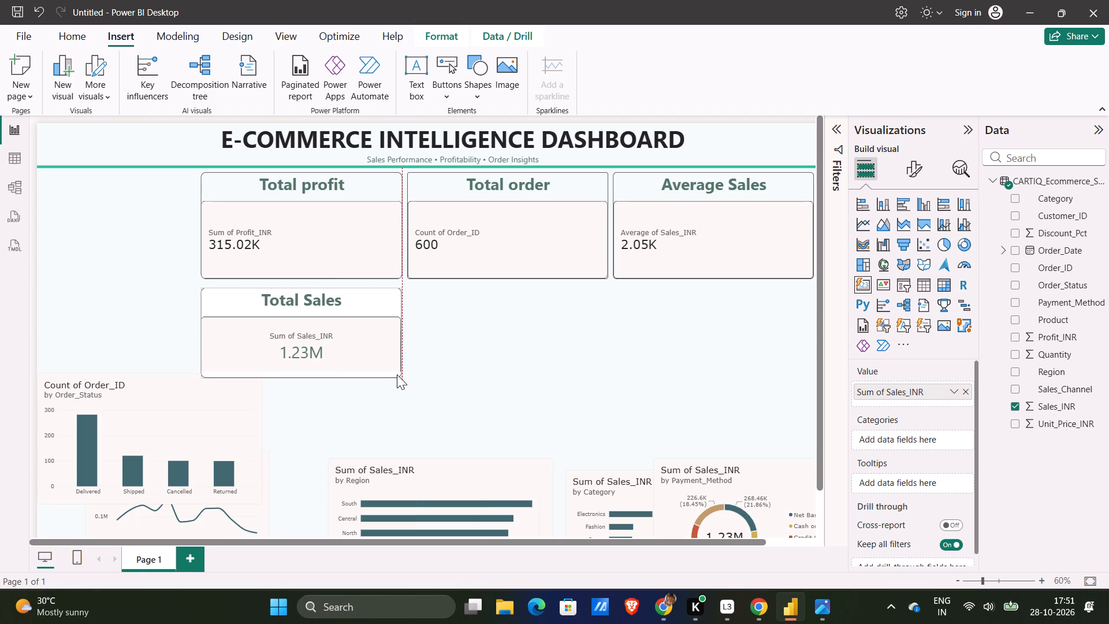
{"action": "left_click_drag", "start_coordinate": [397, 374], "coordinate": [395, 379]}
Try the Total Sales card in the top row beside Total profit, and set it below the row at the page's left edge.
{"action": "left_click_drag", "start_coordinate": [351, 339], "coordinate": [160, 237]}
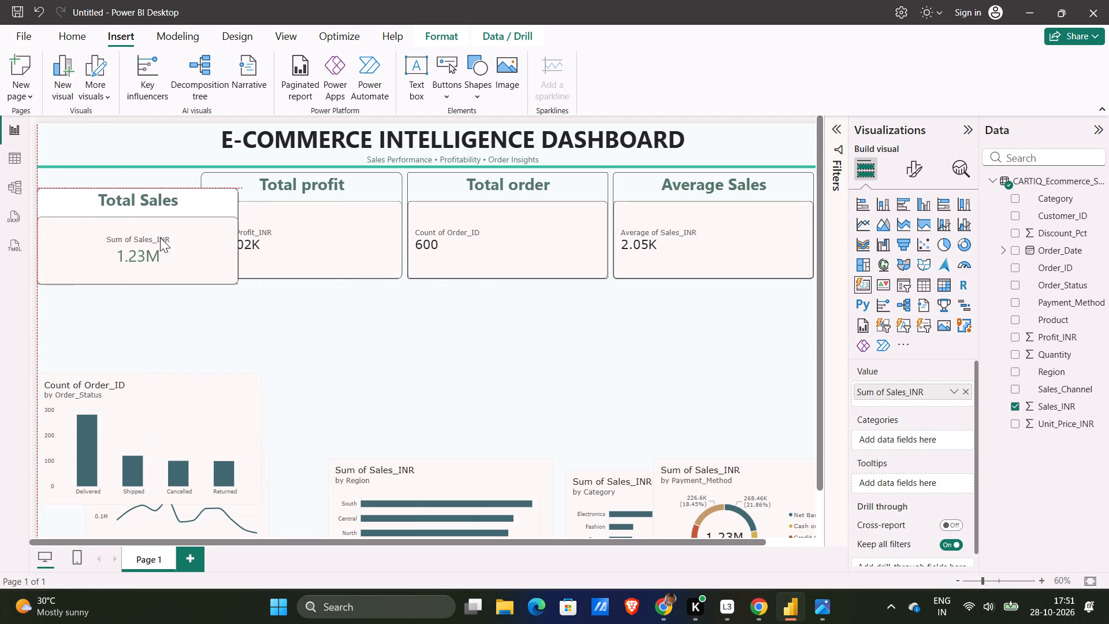
{"action": "left_click_drag", "start_coordinate": [160, 237], "coordinate": [160, 231]}
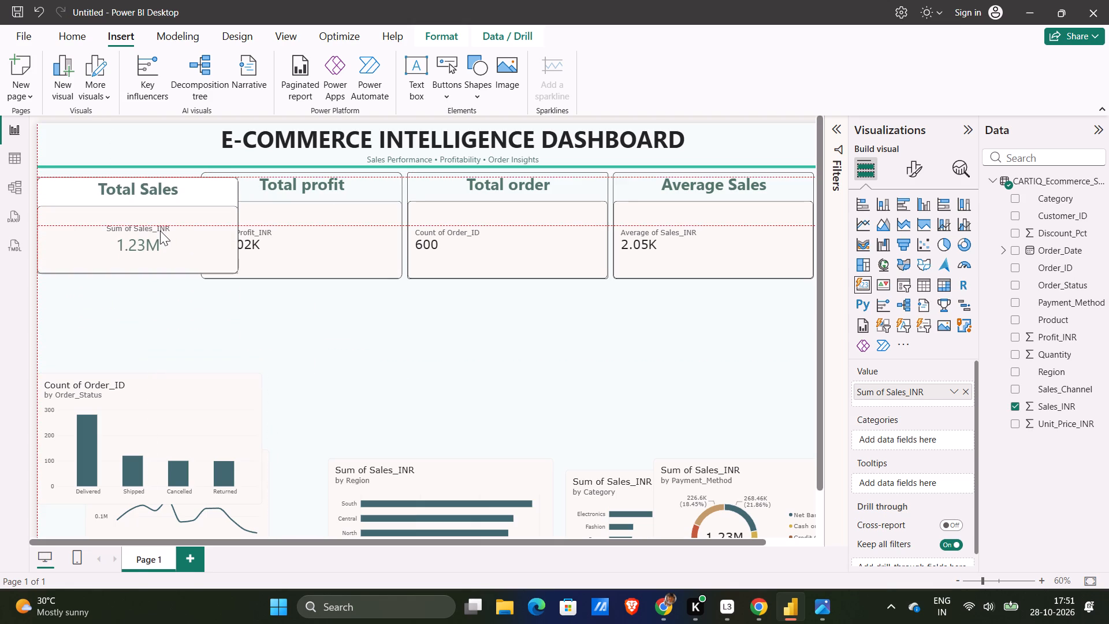
{"action": "left_click_drag", "start_coordinate": [160, 231], "coordinate": [192, 332]}
Narrow the Average Sales card from its left side, keeping its right edge at the page's right margin.
{"action": "left_click", "coordinate": [668, 214]}
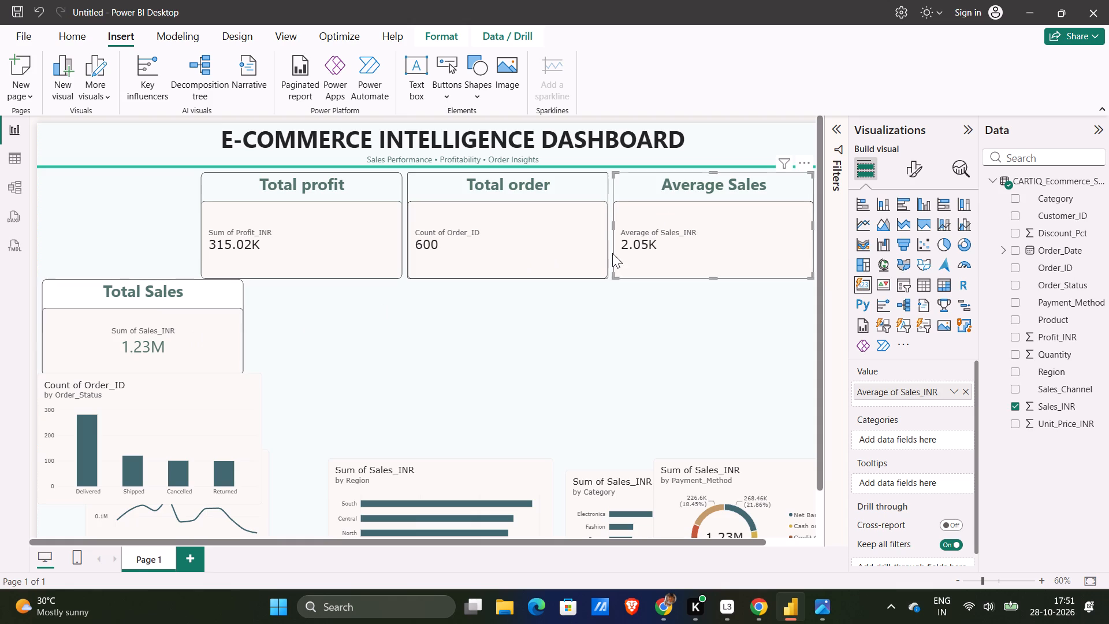
{"action": "left_click_drag", "start_coordinate": [612, 226], "coordinate": [624, 227]}
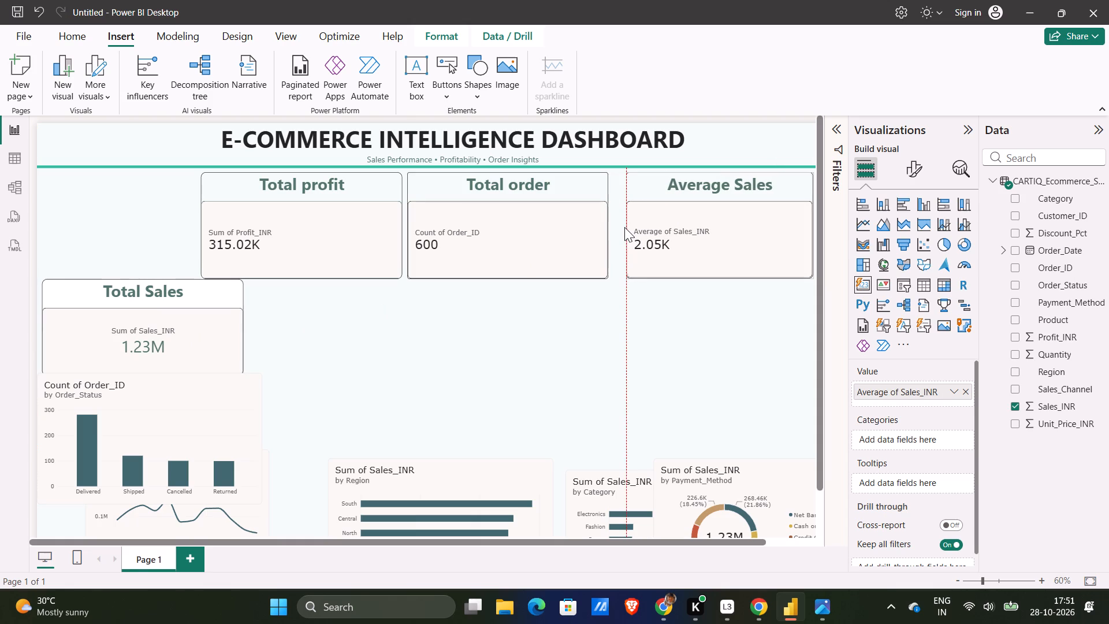
{"action": "left_click_drag", "start_coordinate": [624, 227], "coordinate": [634, 227]}
Narrow the Total order card to the Average Sales card's width and place it beside that card in the top row.
{"action": "left_click_drag", "start_coordinate": [550, 236], "coordinate": [568, 236]}
{"action": "left_click_drag", "start_coordinate": [516, 226], "coordinate": [659, 366]}
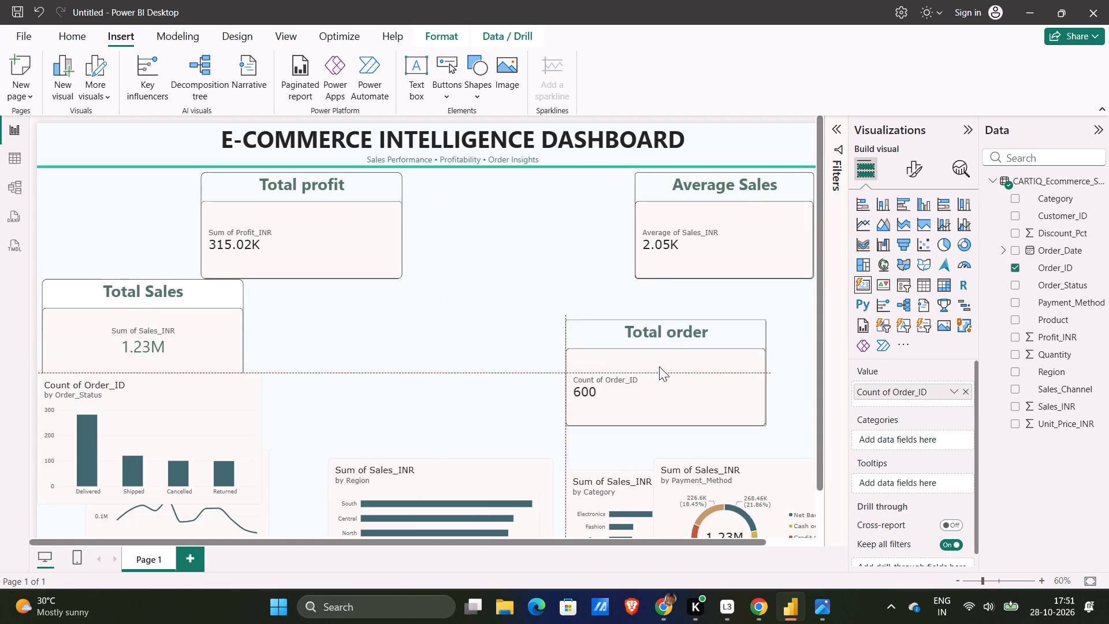
{"action": "left_click_drag", "start_coordinate": [659, 366], "coordinate": [708, 340]}
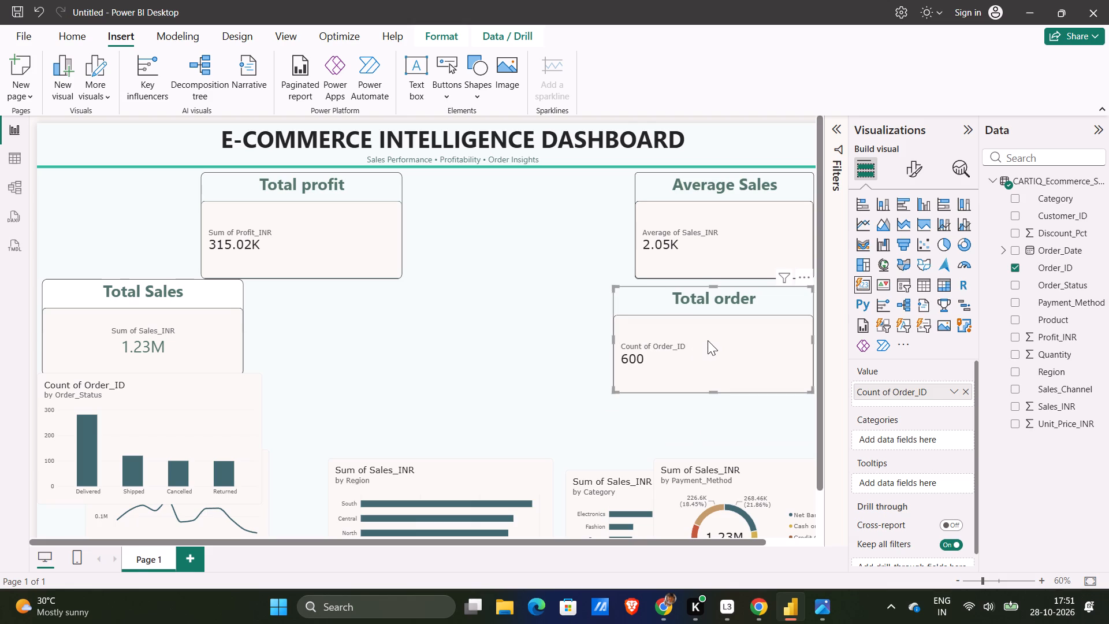
{"action": "left_click_drag", "start_coordinate": [613, 337], "coordinate": [627, 338]}
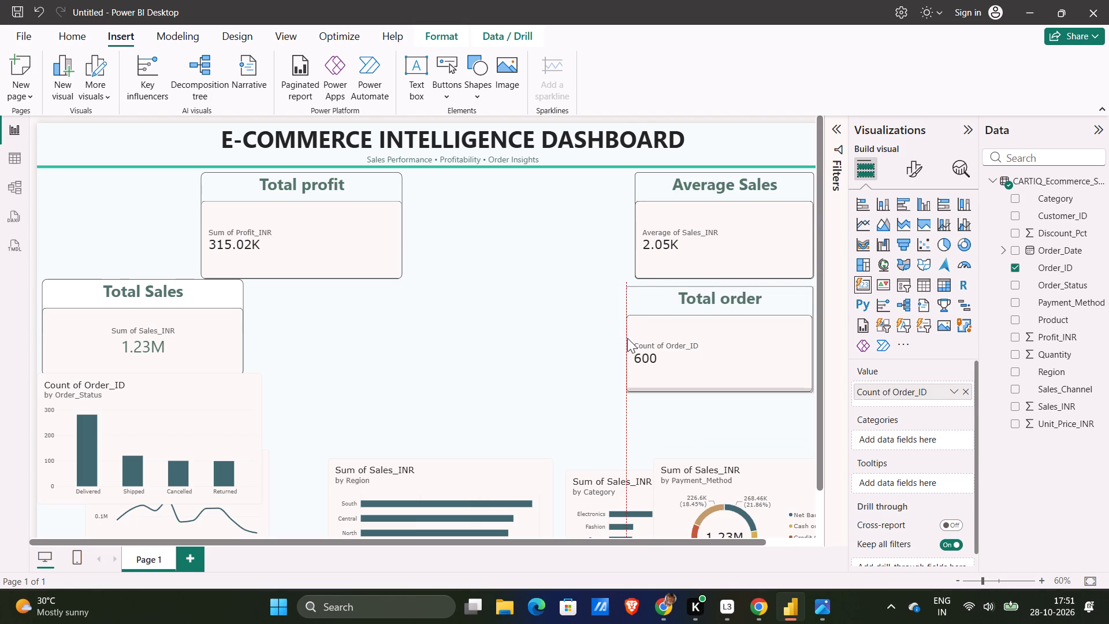
{"action": "left_click_drag", "start_coordinate": [627, 338], "coordinate": [631, 338]}
{"action": "left_click_drag", "start_coordinate": [727, 333], "coordinate": [536, 217]}
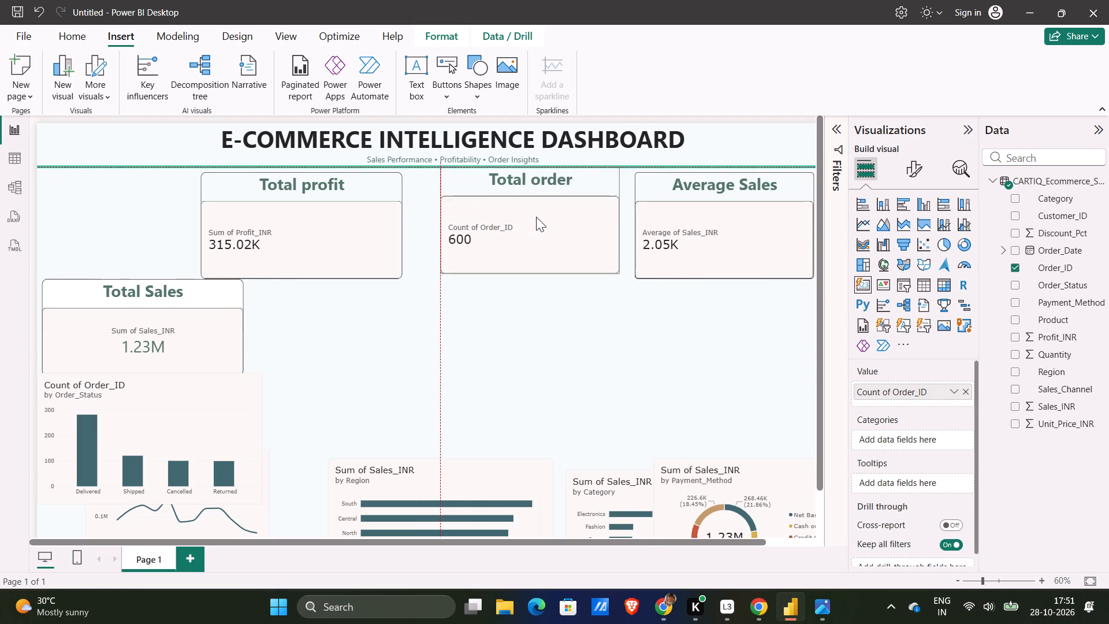
{"action": "left_click_drag", "start_coordinate": [536, 217], "coordinate": [538, 224]}
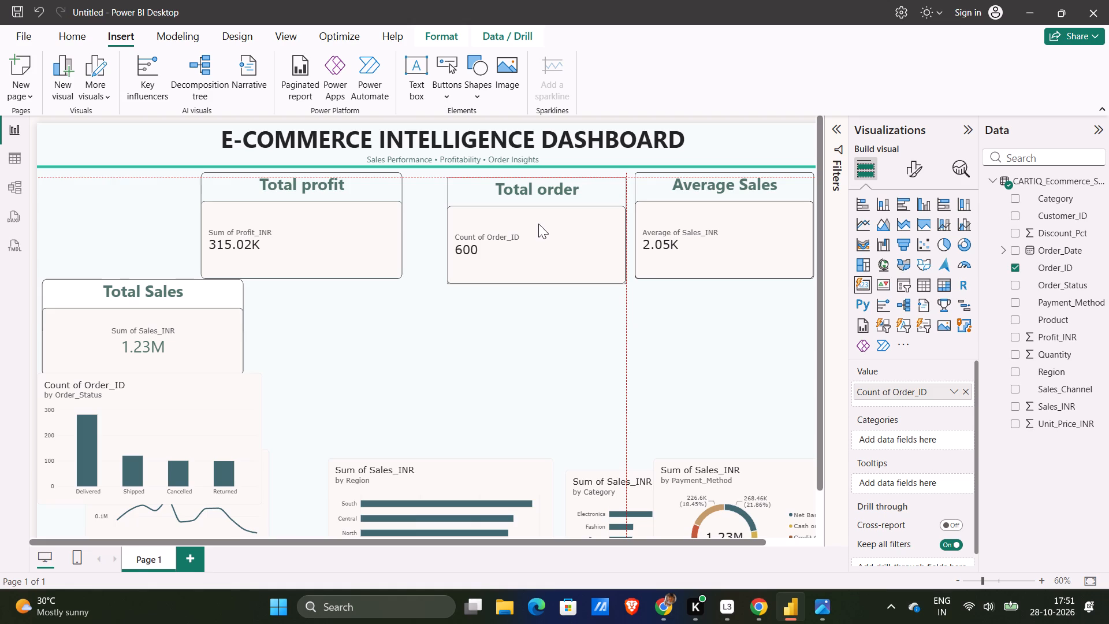
{"action": "left_click_drag", "start_coordinate": [538, 224], "coordinate": [535, 216]}
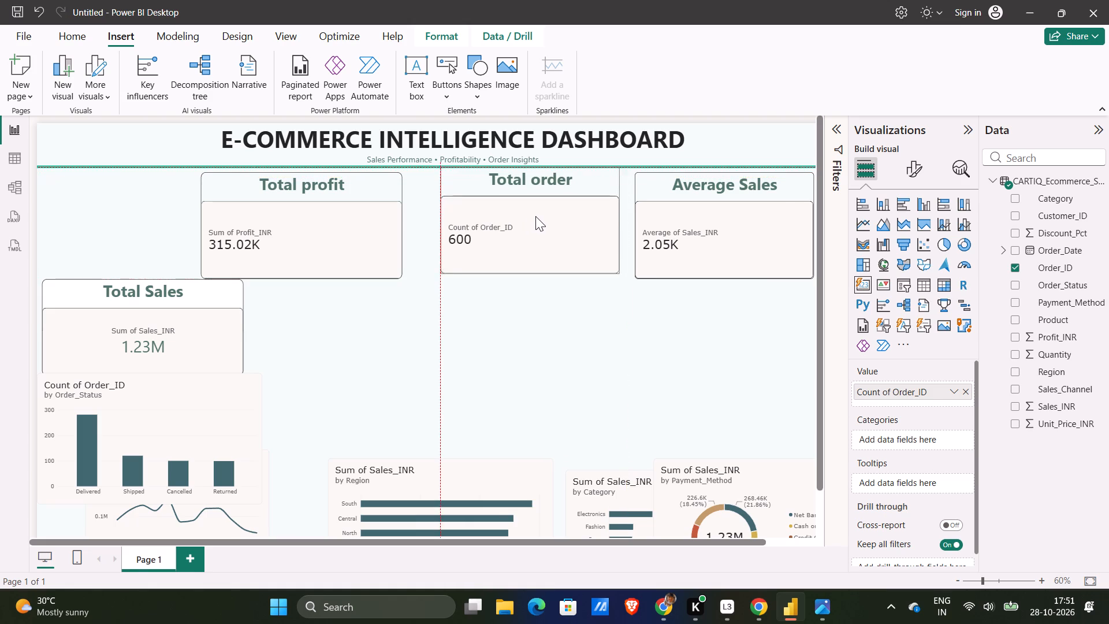
{"action": "left_click_drag", "start_coordinate": [535, 216], "coordinate": [540, 220]}
Narrow the Total profit card to the Total order card's width and place it beside that card at matching height.
{"action": "left_click_drag", "start_coordinate": [379, 210], "coordinate": [382, 213]}
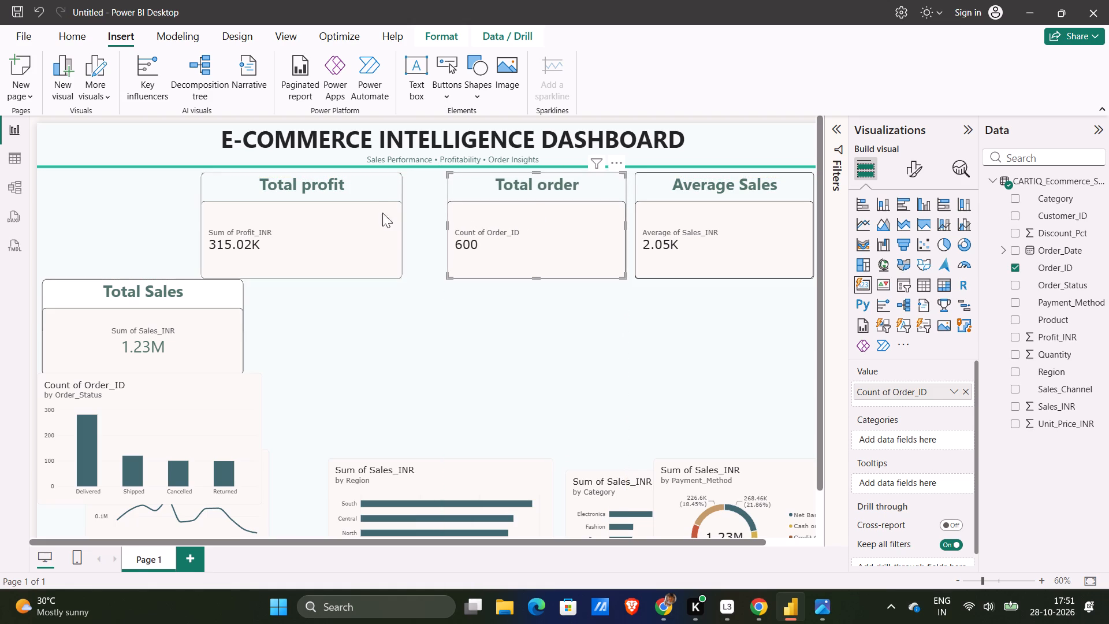
{"action": "left_click_drag", "start_coordinate": [382, 213], "coordinate": [611, 337]}
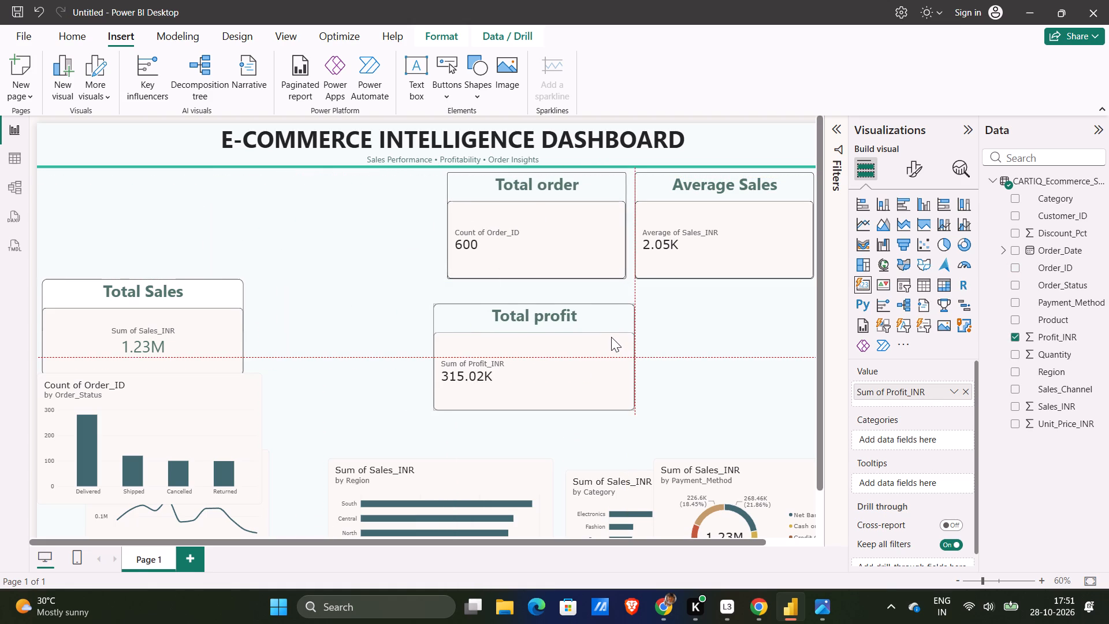
{"action": "left_click_drag", "start_coordinate": [611, 337], "coordinate": [625, 332]}
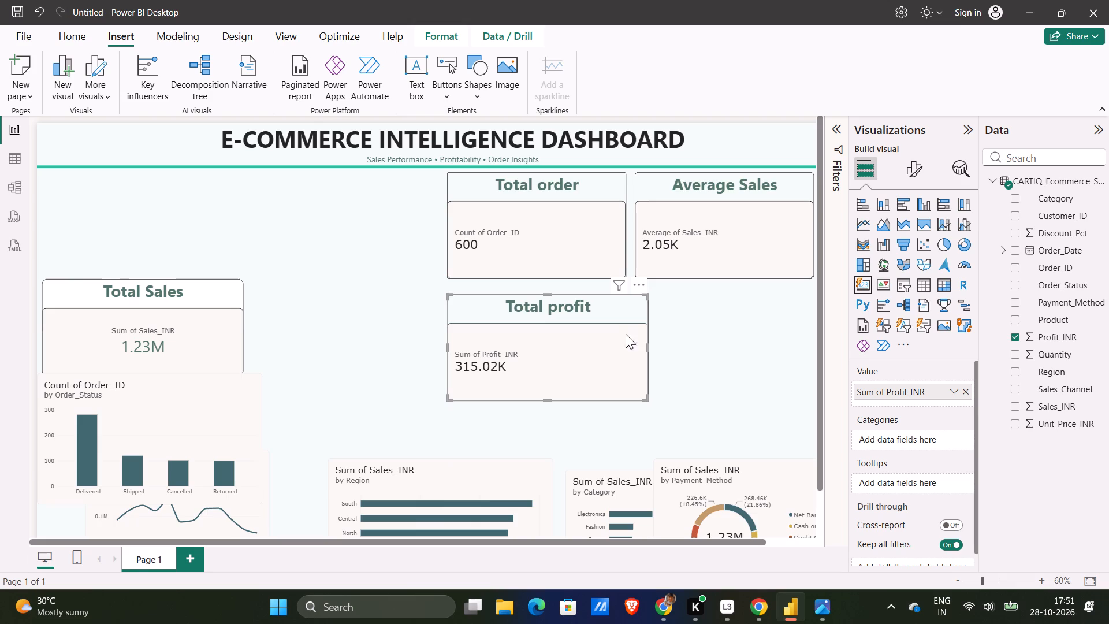
{"action": "left_click_drag", "start_coordinate": [646, 396], "coordinate": [622, 391]}
{"action": "left_click_drag", "start_coordinate": [582, 361], "coordinate": [395, 246]}
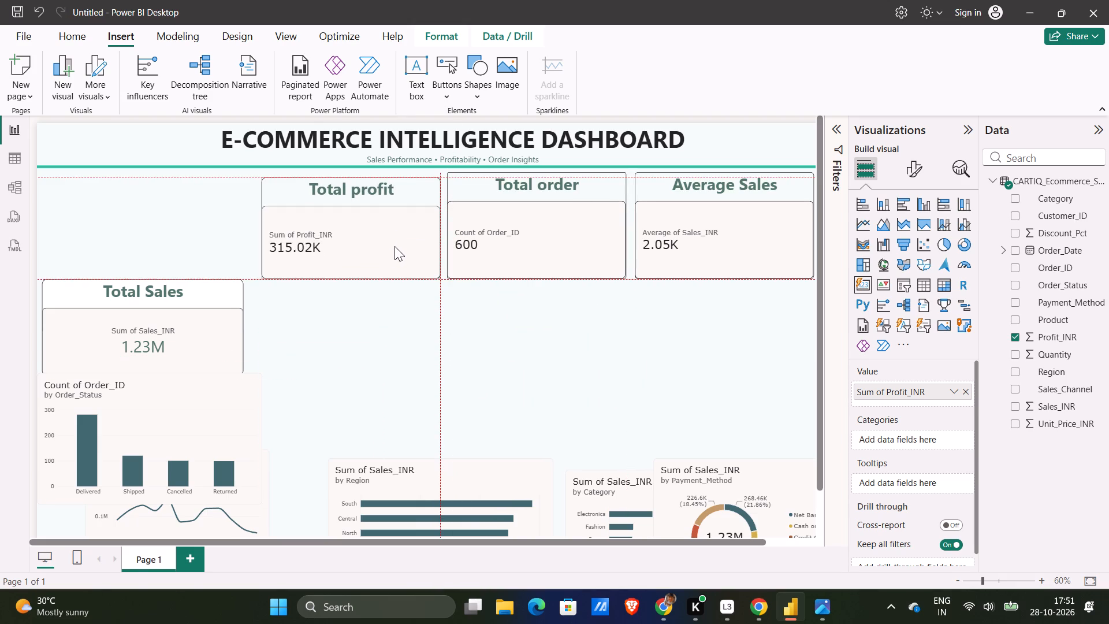
{"action": "left_click_drag", "start_coordinate": [395, 246], "coordinate": [395, 236]}
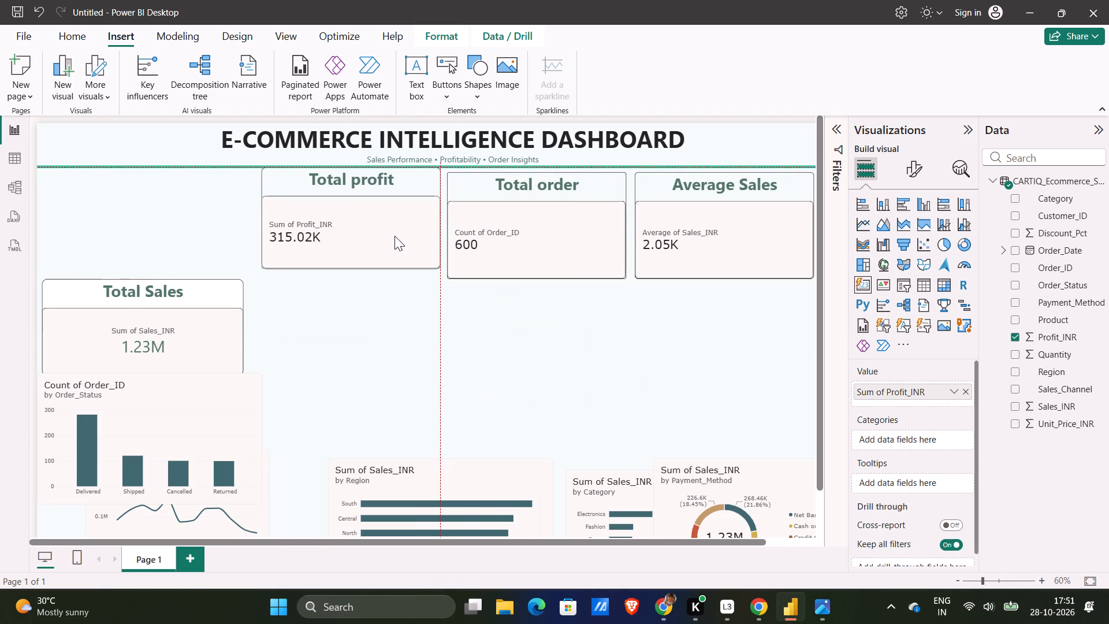
{"action": "left_click_drag", "start_coordinate": [395, 236], "coordinate": [394, 239]}
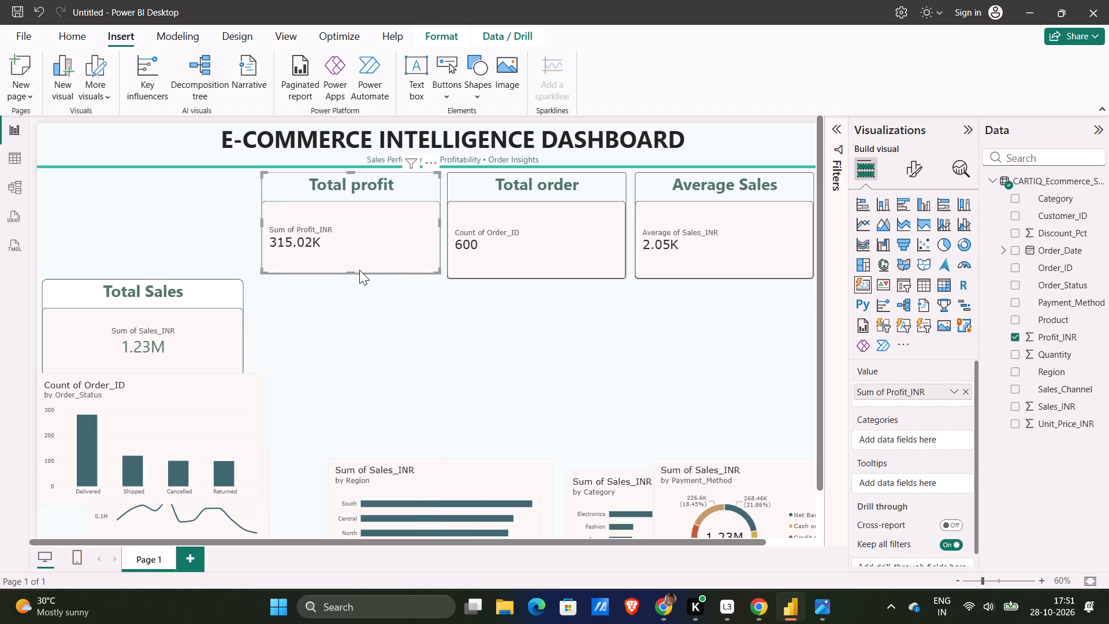
{"action": "left_click", "coordinate": [352, 272]}
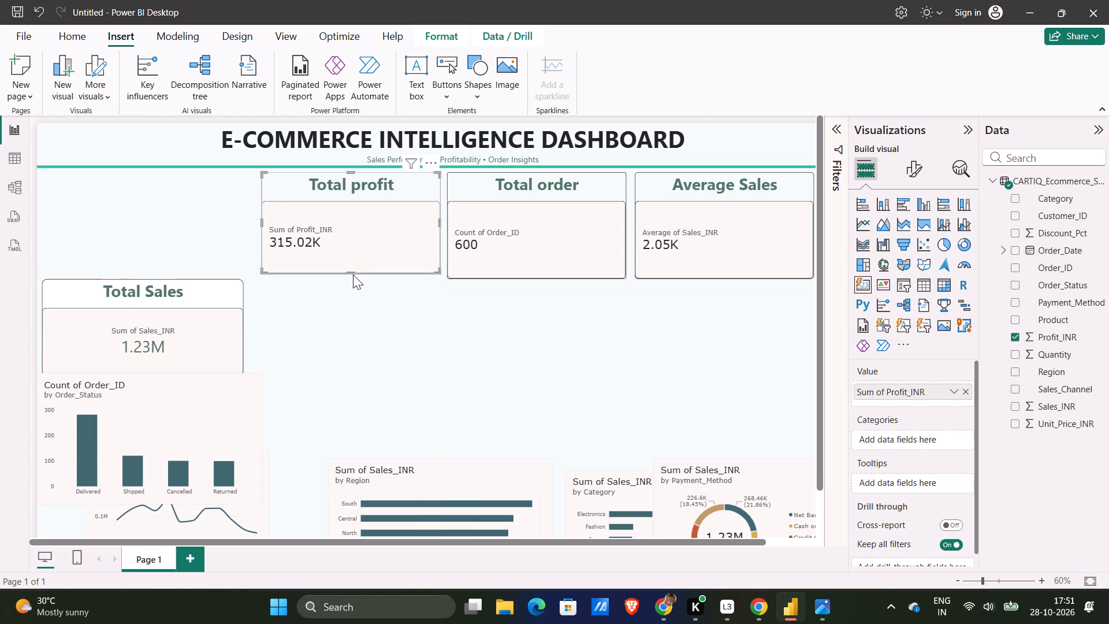
{"action": "left_click", "coordinate": [352, 269]}
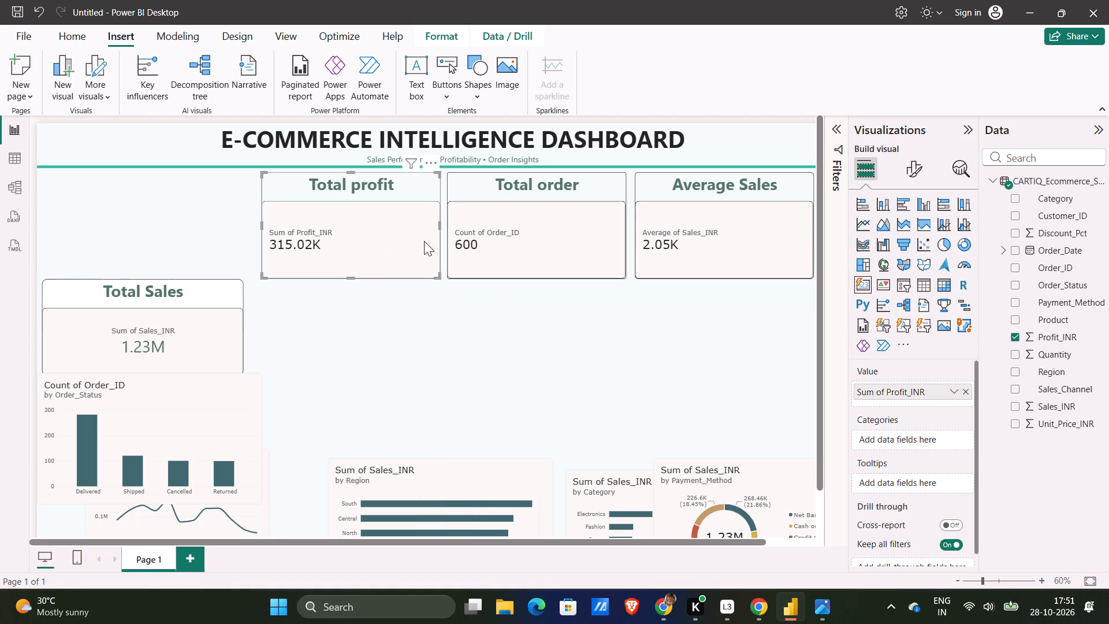
{"action": "left_click", "coordinate": [389, 244]}
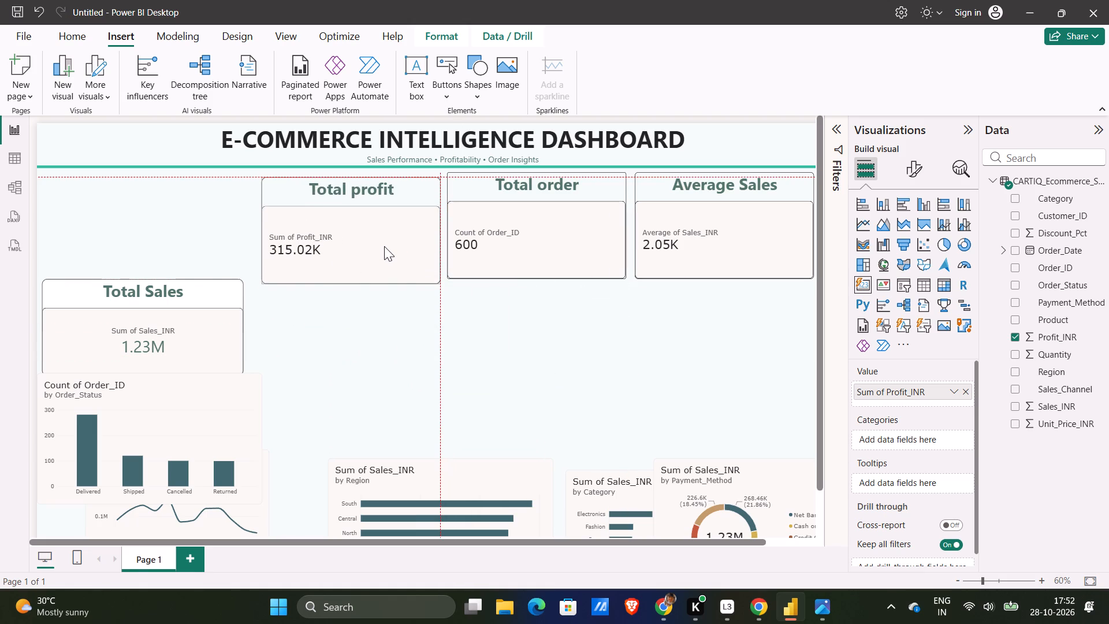
Narrow the Total Sales card to the other cards' width, place it first in the top row and extend its bottom edge to match.
{"action": "left_click_drag", "start_coordinate": [187, 339], "coordinate": [481, 336]}
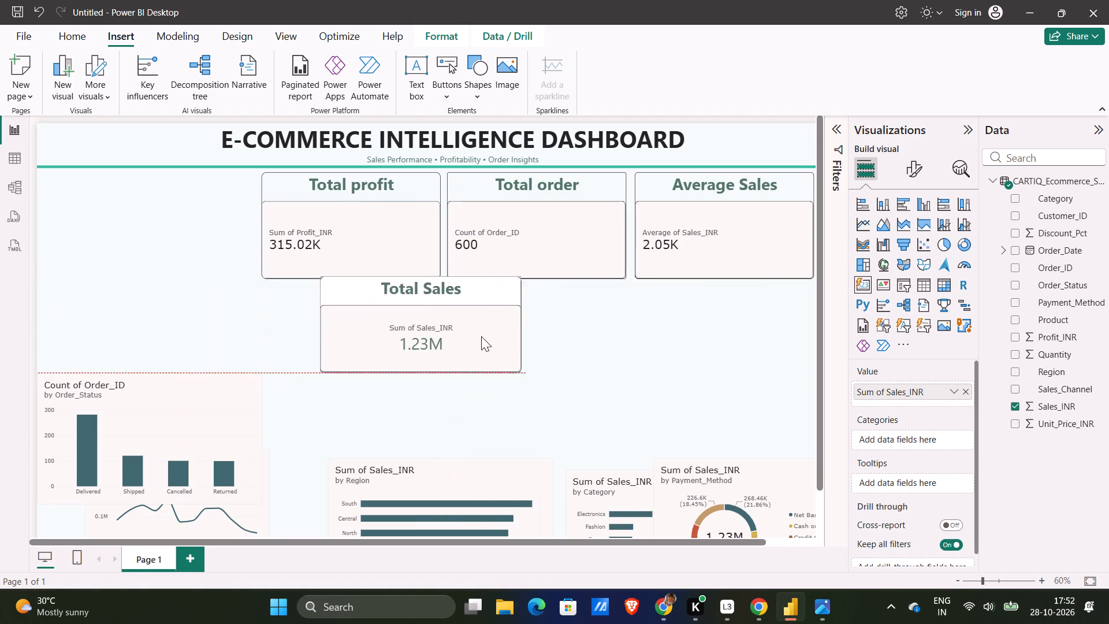
{"action": "left_click_drag", "start_coordinate": [481, 336], "coordinate": [596, 352]}
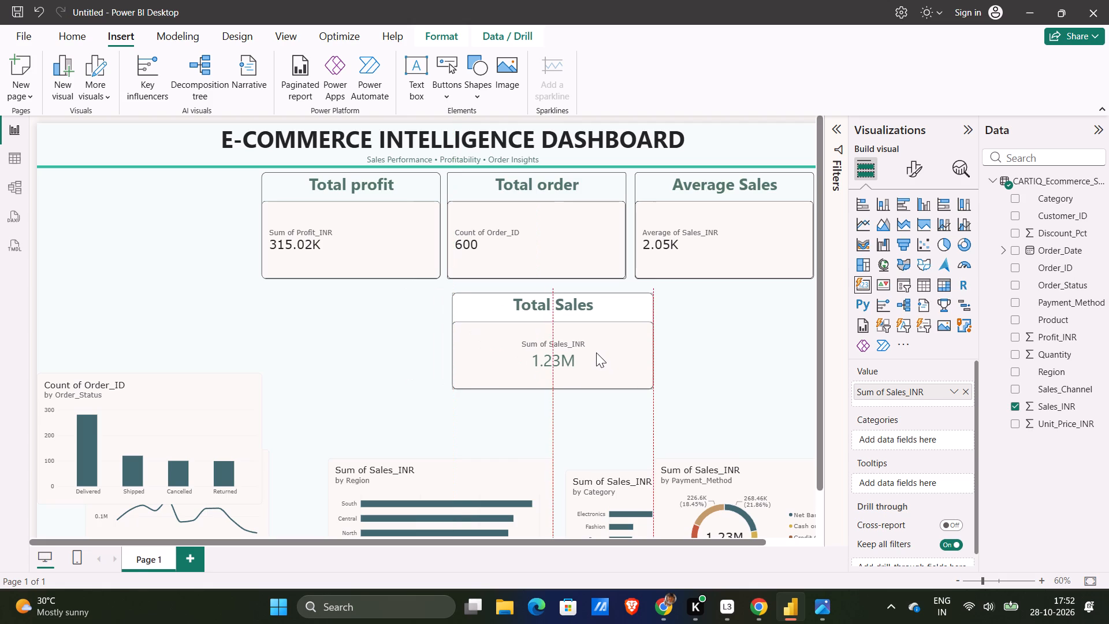
{"action": "left_click_drag", "start_coordinate": [596, 352], "coordinate": [590, 360]}
{"action": "left_click_drag", "start_coordinate": [645, 396], "coordinate": [624, 391]}
{"action": "left_click_drag", "start_coordinate": [589, 372], "coordinate": [185, 270]}
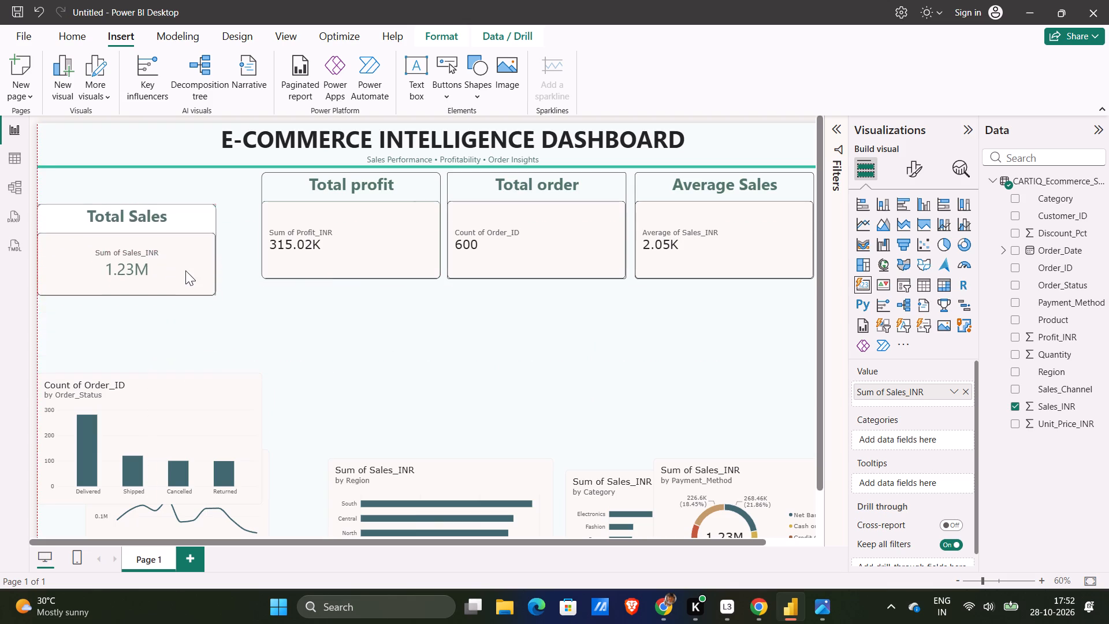
{"action": "left_click_drag", "start_coordinate": [185, 270], "coordinate": [193, 241]}
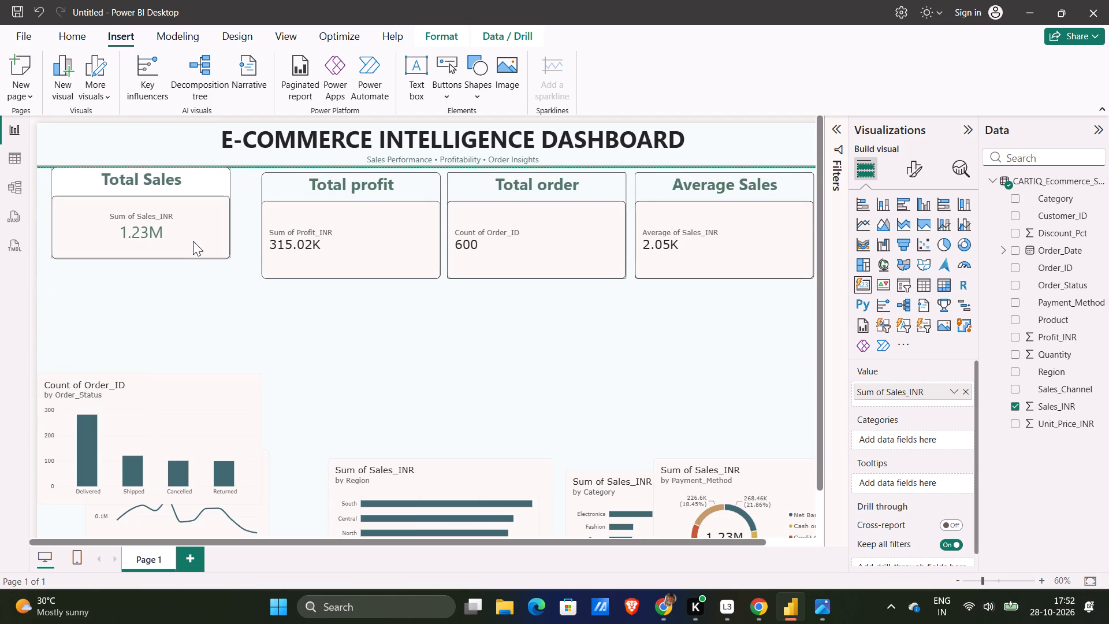
{"action": "left_click_drag", "start_coordinate": [193, 241], "coordinate": [192, 250]}
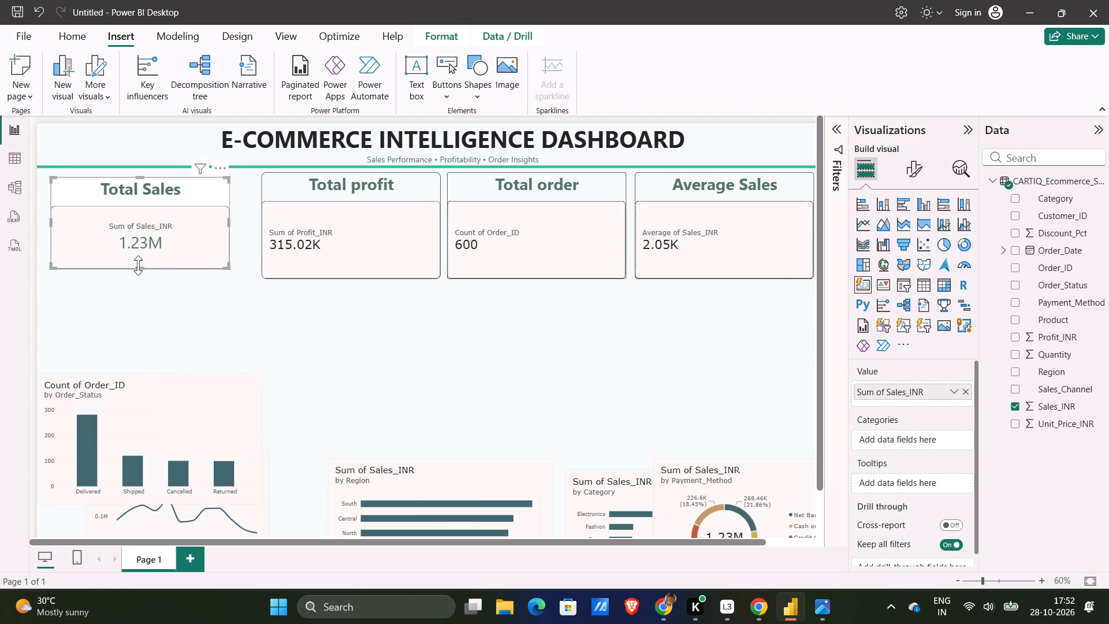
{"action": "left_click_drag", "start_coordinate": [139, 266], "coordinate": [139, 272]}
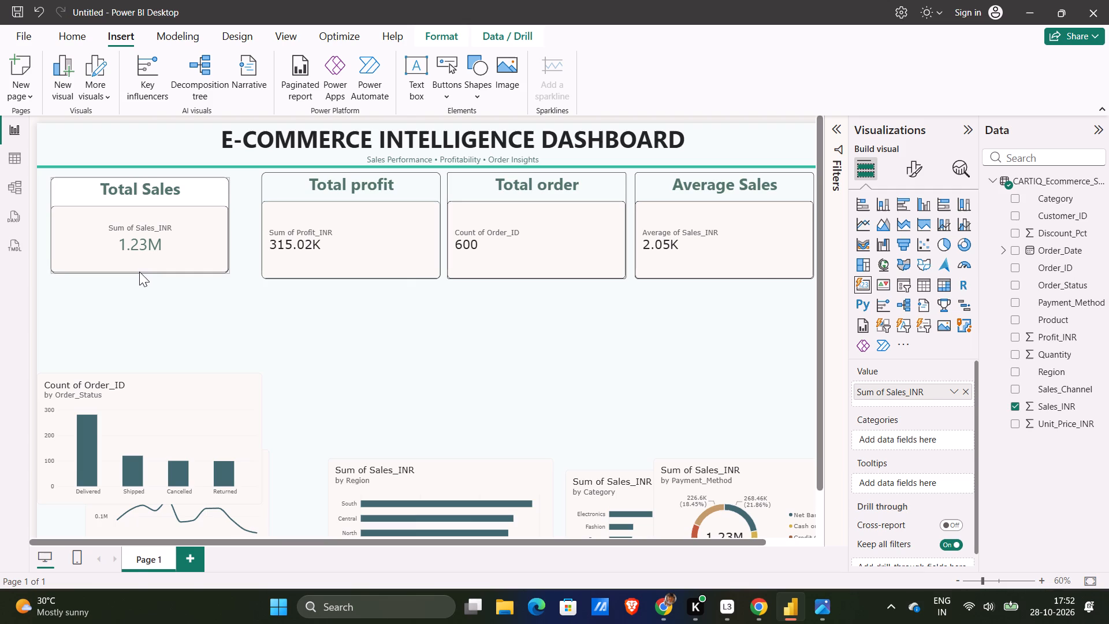
{"action": "left_click_drag", "start_coordinate": [139, 272], "coordinate": [140, 277]}
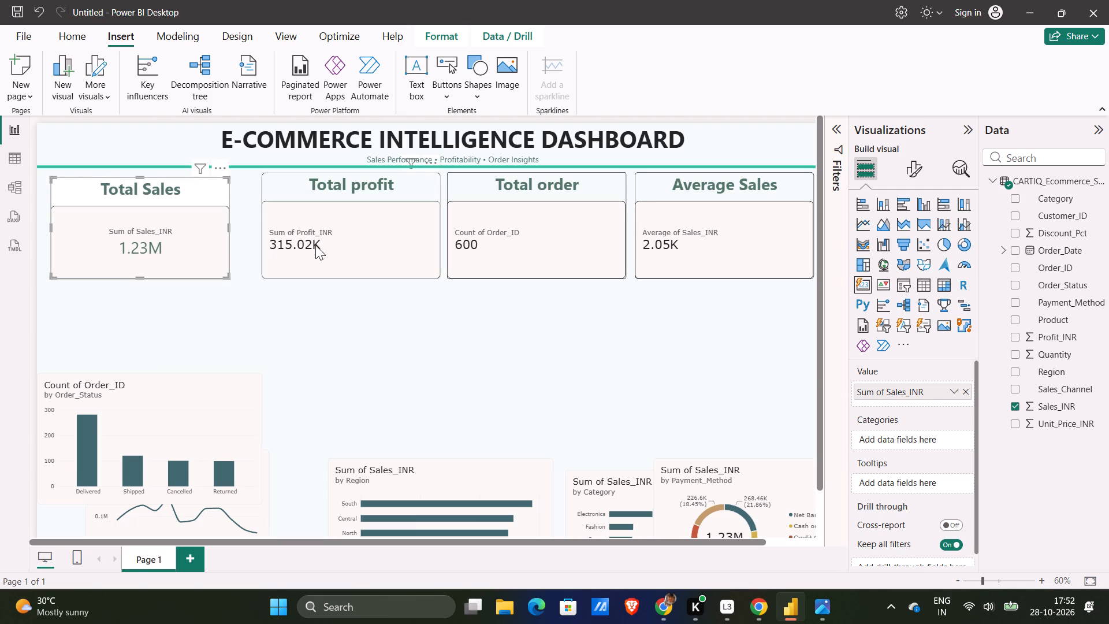
Shift the Total profit and Total order cards slightly left and down, level with the top of the Total Sales card.
{"action": "left_click_drag", "start_coordinate": [317, 247], "coordinate": [304, 253]}
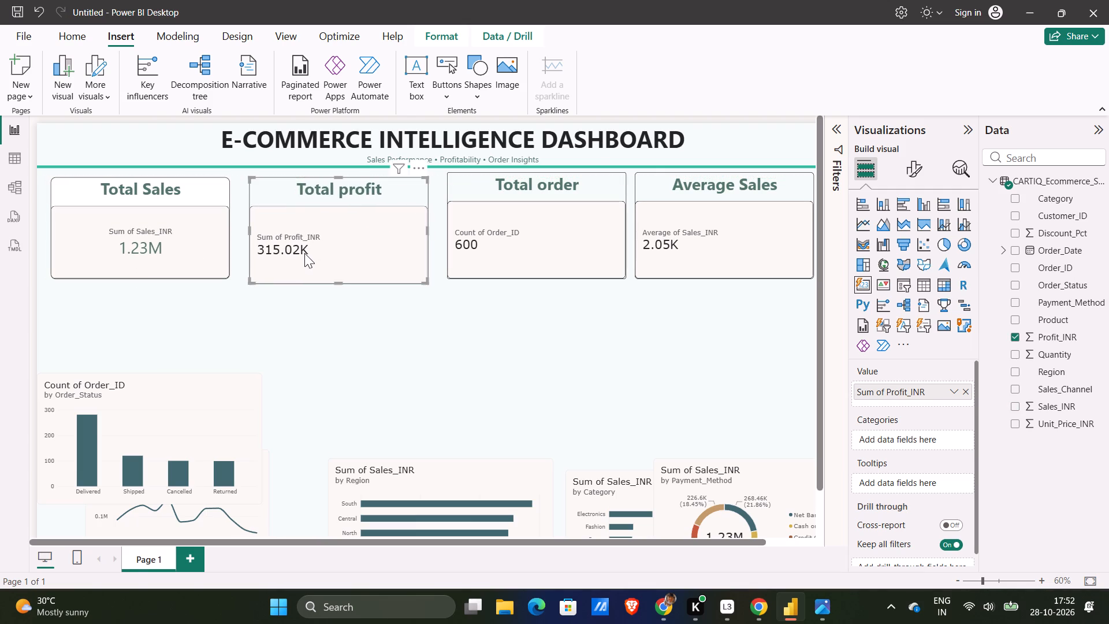
{"action": "left_click_drag", "start_coordinate": [509, 227], "coordinate": [507, 234]}
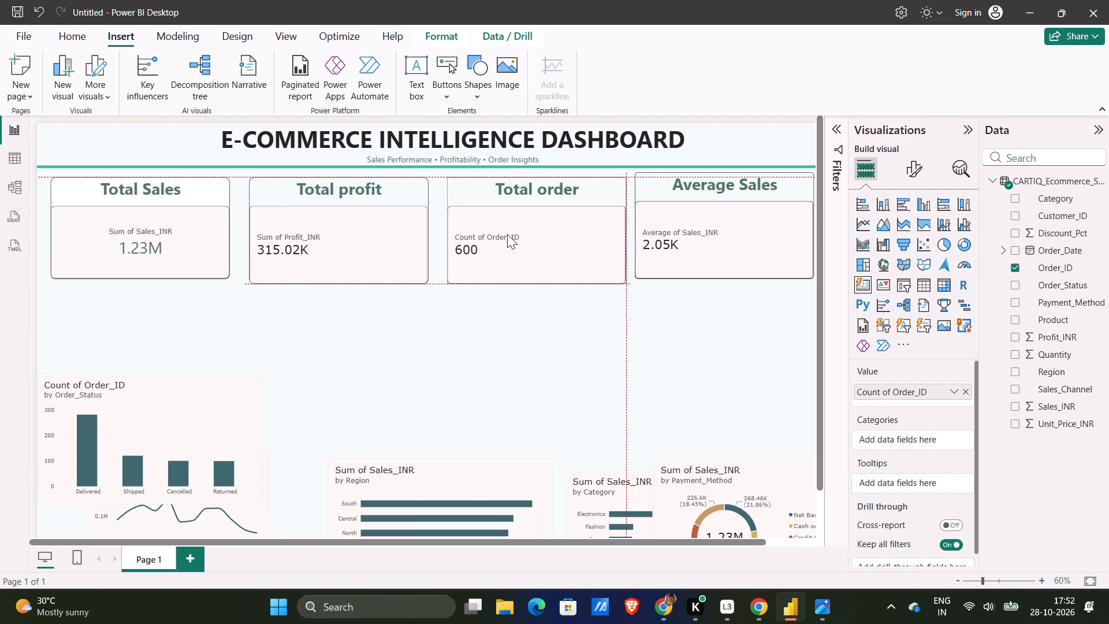
{"action": "left_click_drag", "start_coordinate": [507, 234], "coordinate": [503, 235]}
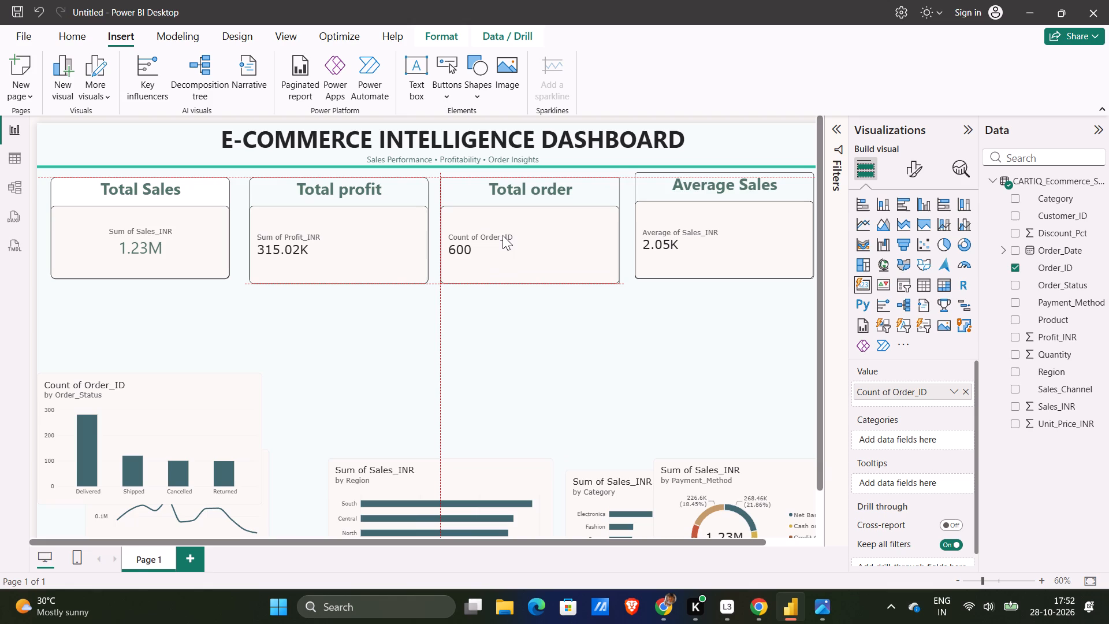
{"action": "left_click_drag", "start_coordinate": [503, 235], "coordinate": [503, 235]}
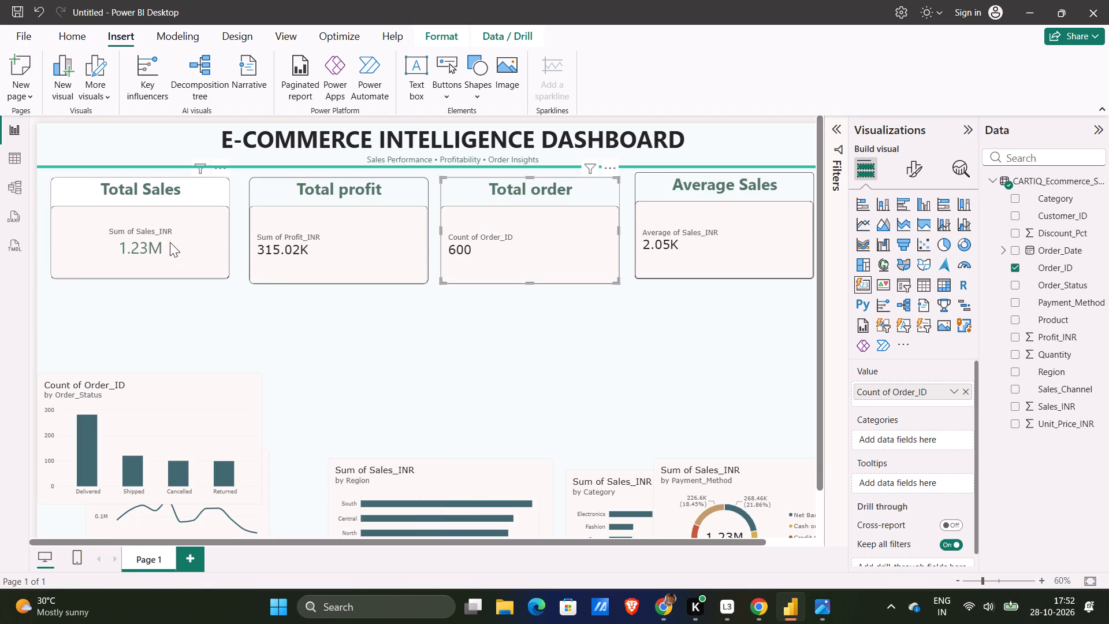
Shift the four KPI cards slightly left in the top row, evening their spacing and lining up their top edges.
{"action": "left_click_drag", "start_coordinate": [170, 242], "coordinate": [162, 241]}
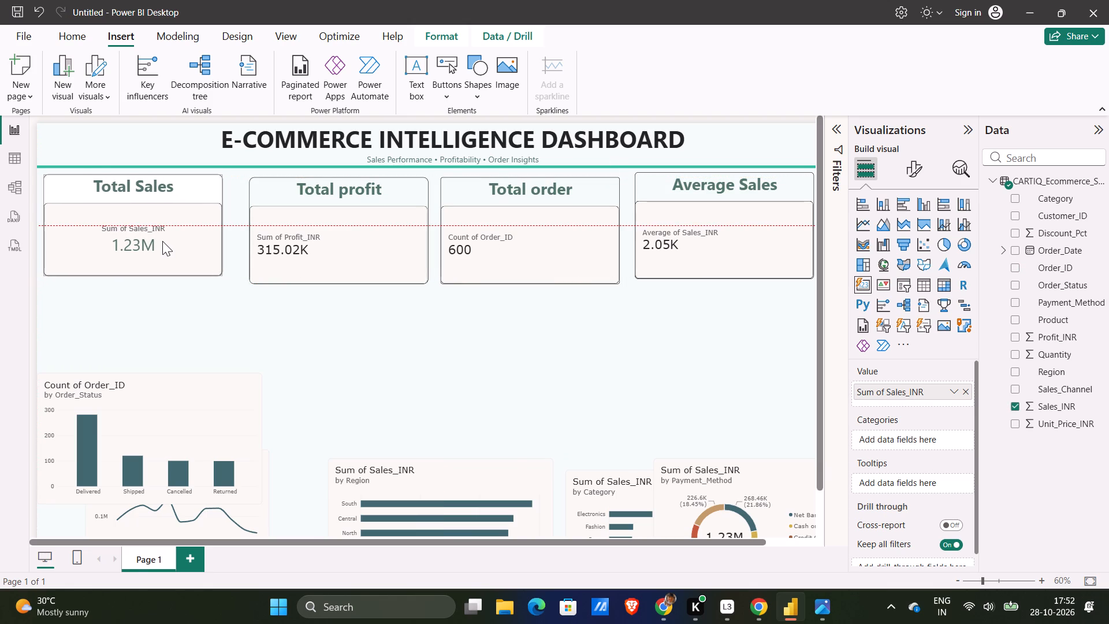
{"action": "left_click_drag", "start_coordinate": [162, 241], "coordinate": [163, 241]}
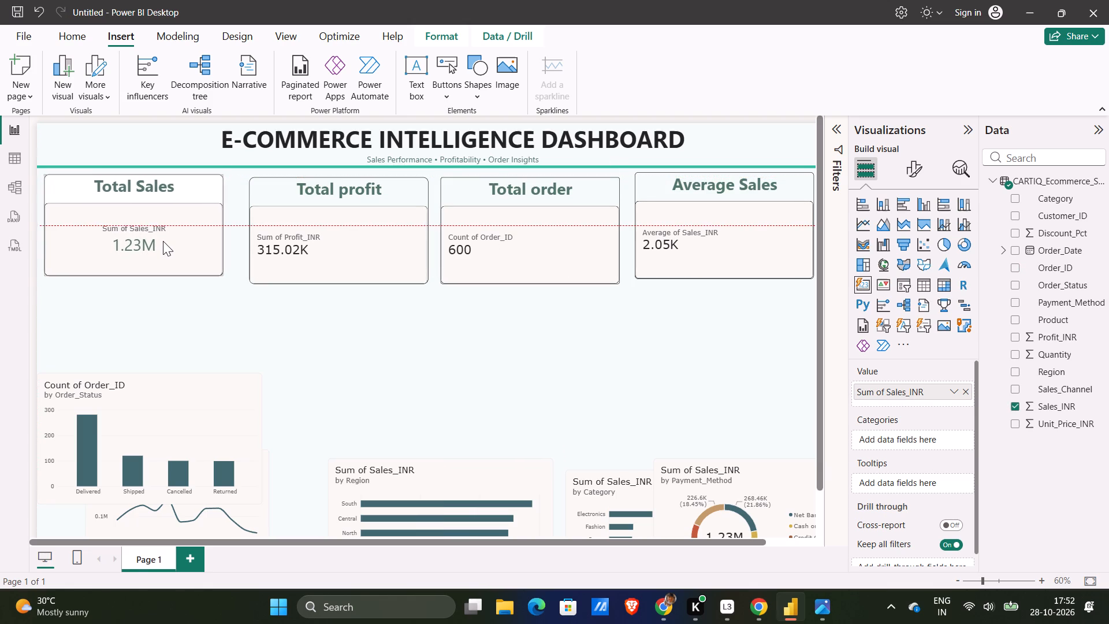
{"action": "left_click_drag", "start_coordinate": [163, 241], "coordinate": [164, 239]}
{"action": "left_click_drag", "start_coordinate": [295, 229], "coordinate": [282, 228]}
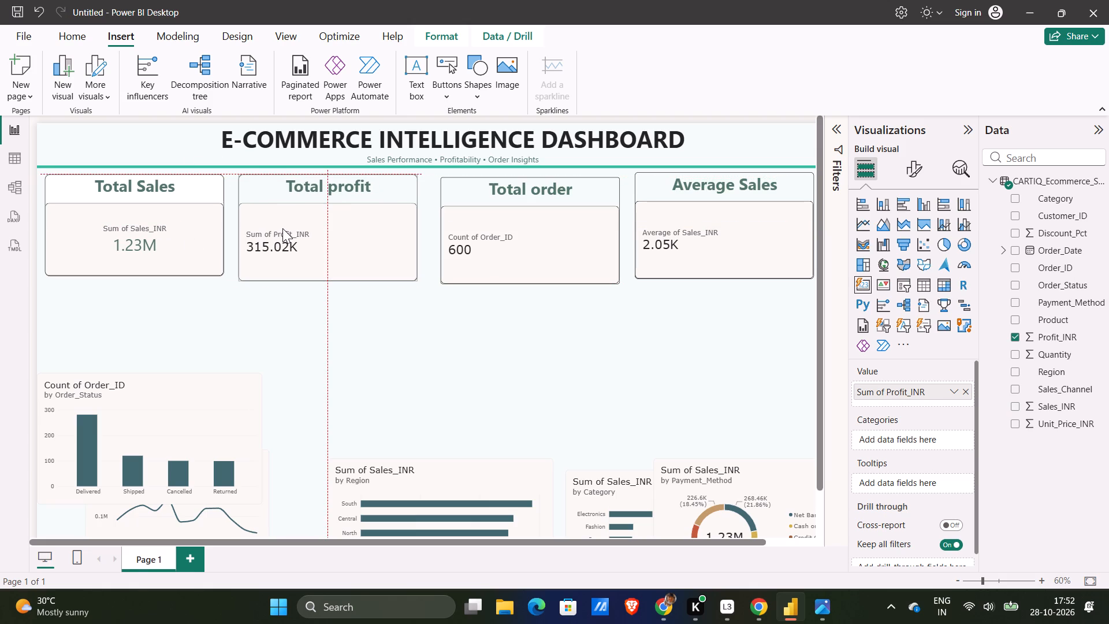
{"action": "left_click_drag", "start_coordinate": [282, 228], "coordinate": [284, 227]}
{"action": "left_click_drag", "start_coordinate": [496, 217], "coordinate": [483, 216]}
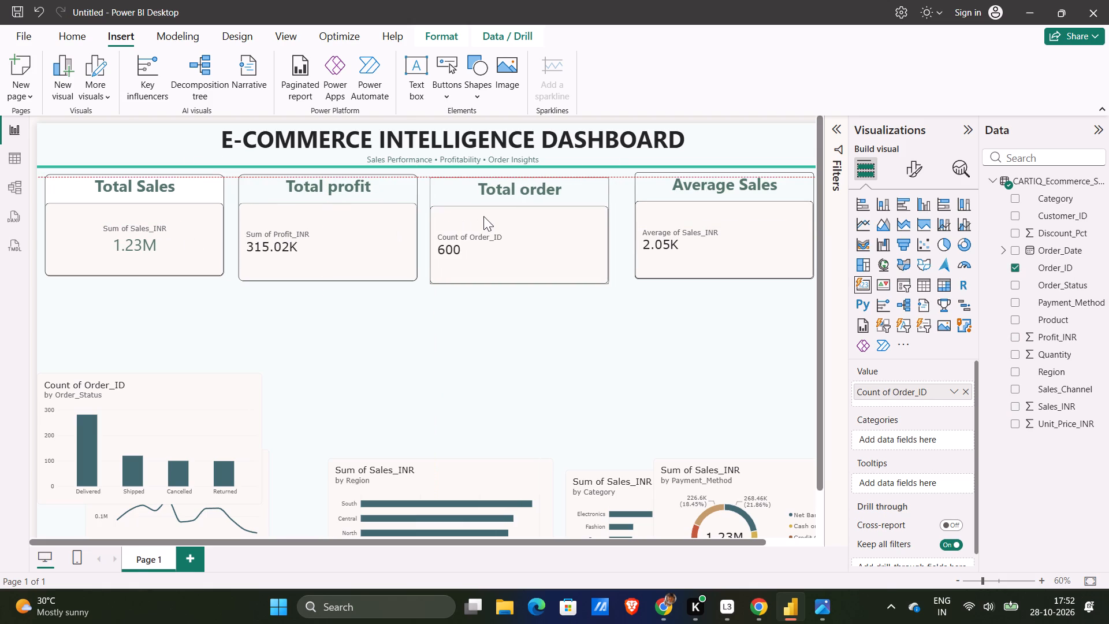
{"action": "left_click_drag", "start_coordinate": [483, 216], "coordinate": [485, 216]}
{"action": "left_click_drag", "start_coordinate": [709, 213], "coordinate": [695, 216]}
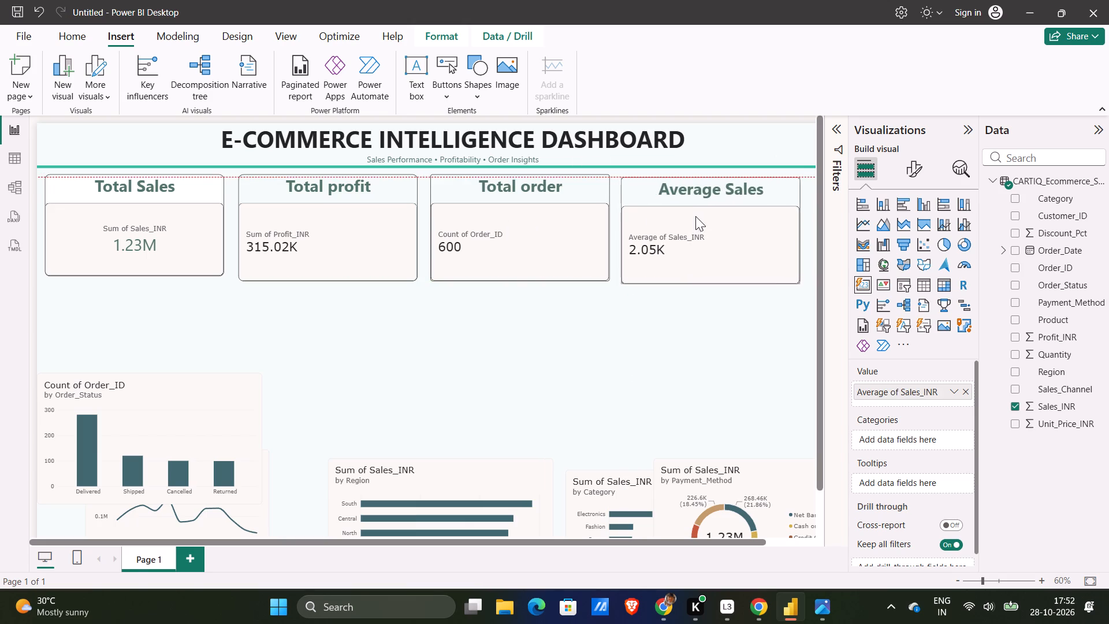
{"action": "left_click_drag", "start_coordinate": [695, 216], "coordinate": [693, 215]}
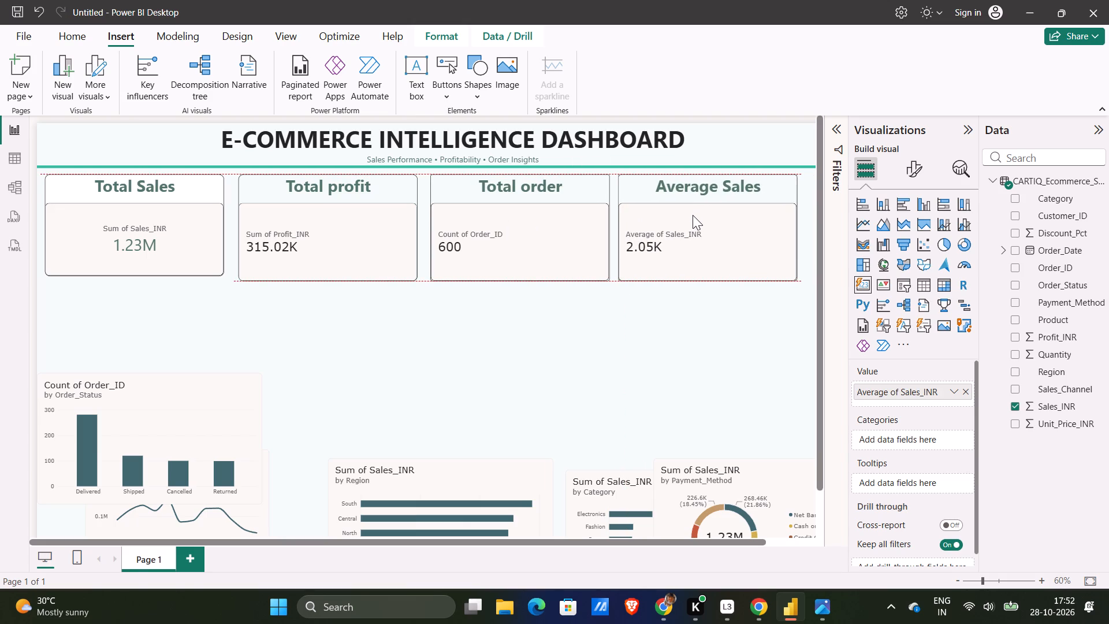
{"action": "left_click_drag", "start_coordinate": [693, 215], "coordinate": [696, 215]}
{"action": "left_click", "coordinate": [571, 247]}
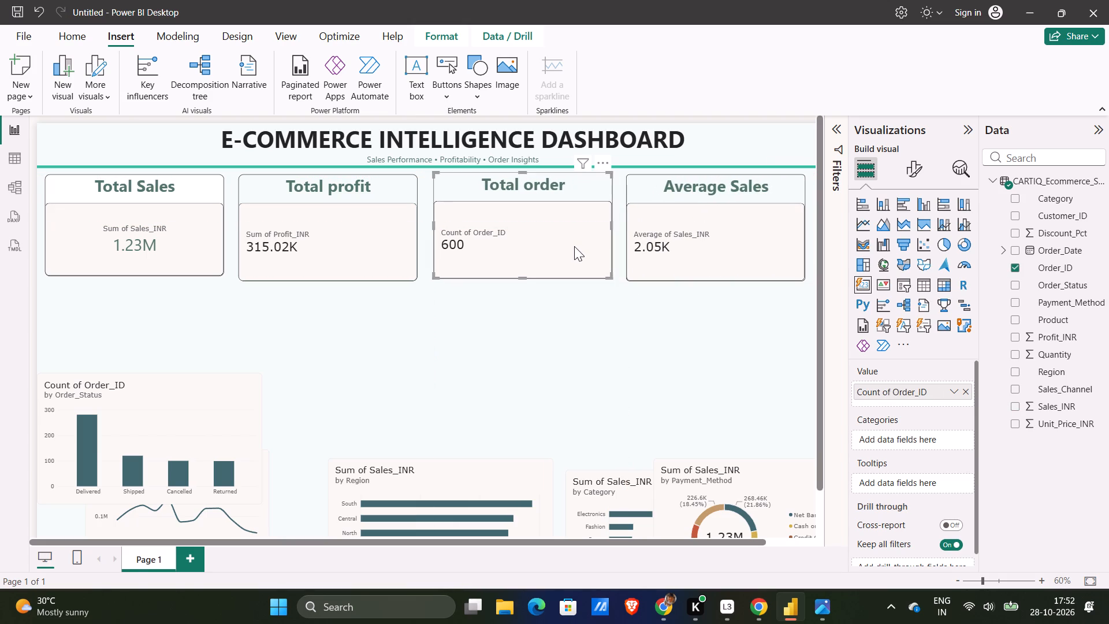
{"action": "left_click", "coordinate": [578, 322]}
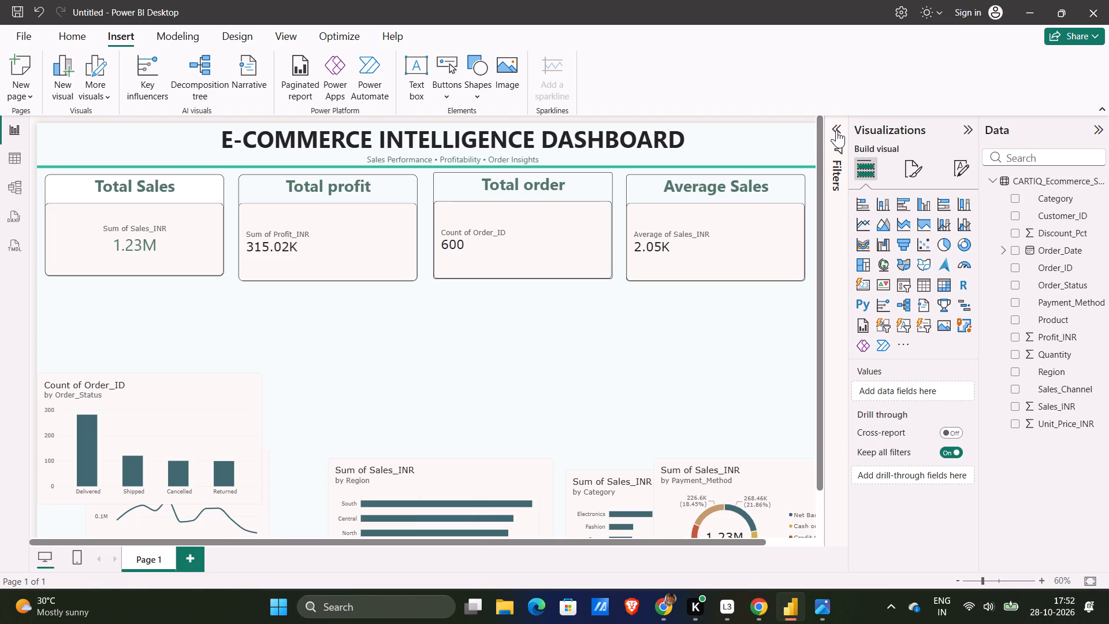
Collapse the Visualizations pane to give the report canvas more room.
{"action": "left_click", "coordinate": [972, 125]}
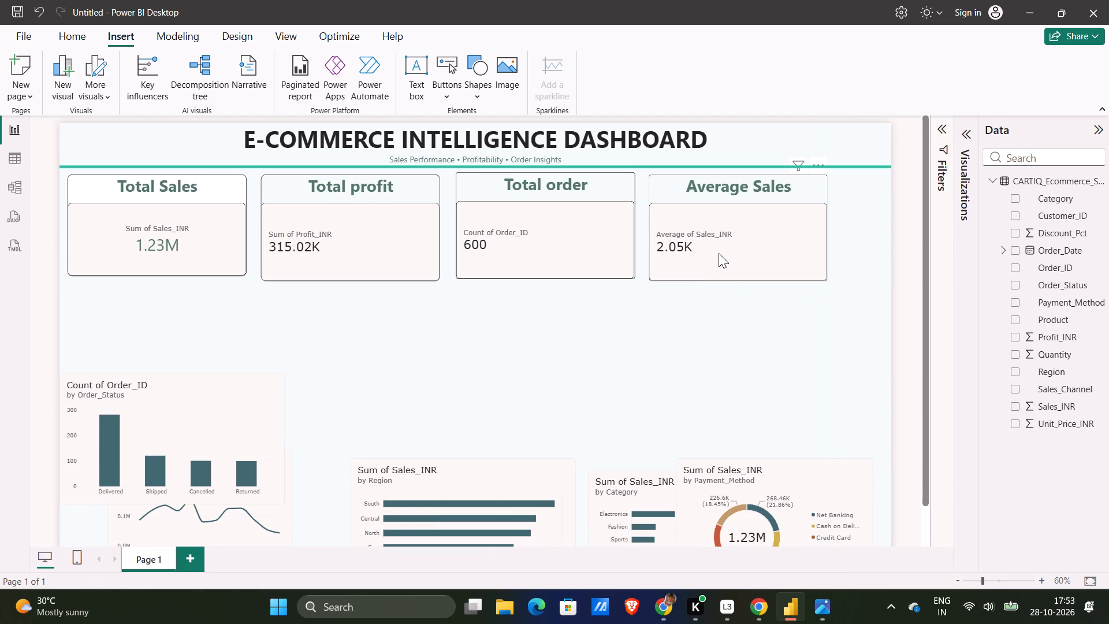
Undo the recent card moves and resizes back to the wider Total Sales card sitting below the top row.
{"action": "key", "text": "ctrl+z"}
{"action": "key", "text": "ctrl+z"}
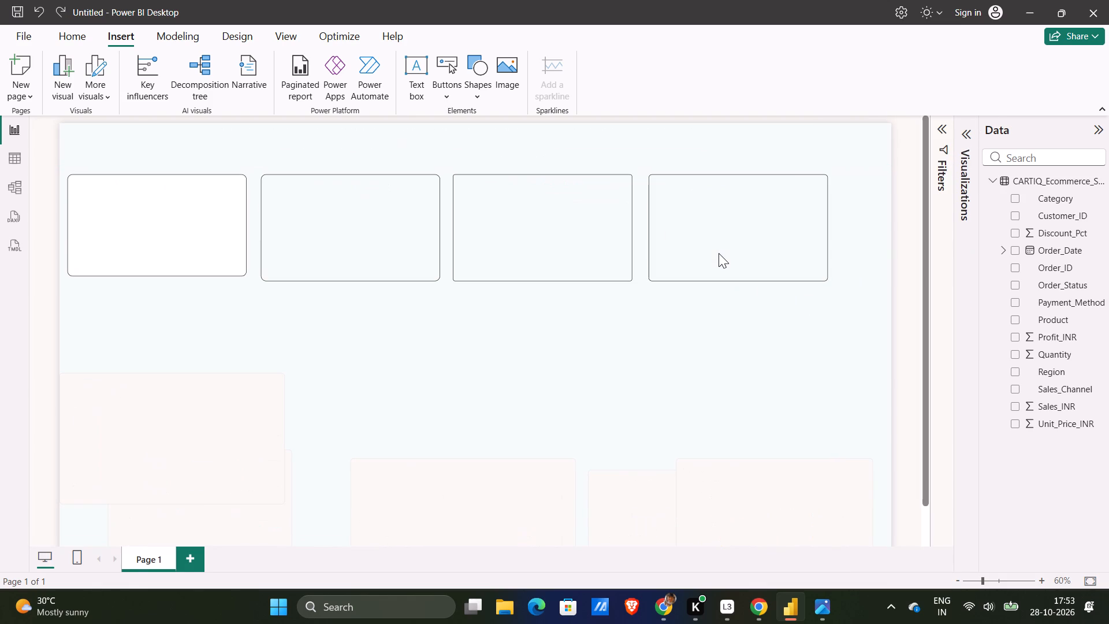
{"action": "key", "text": "ctrl+z"}
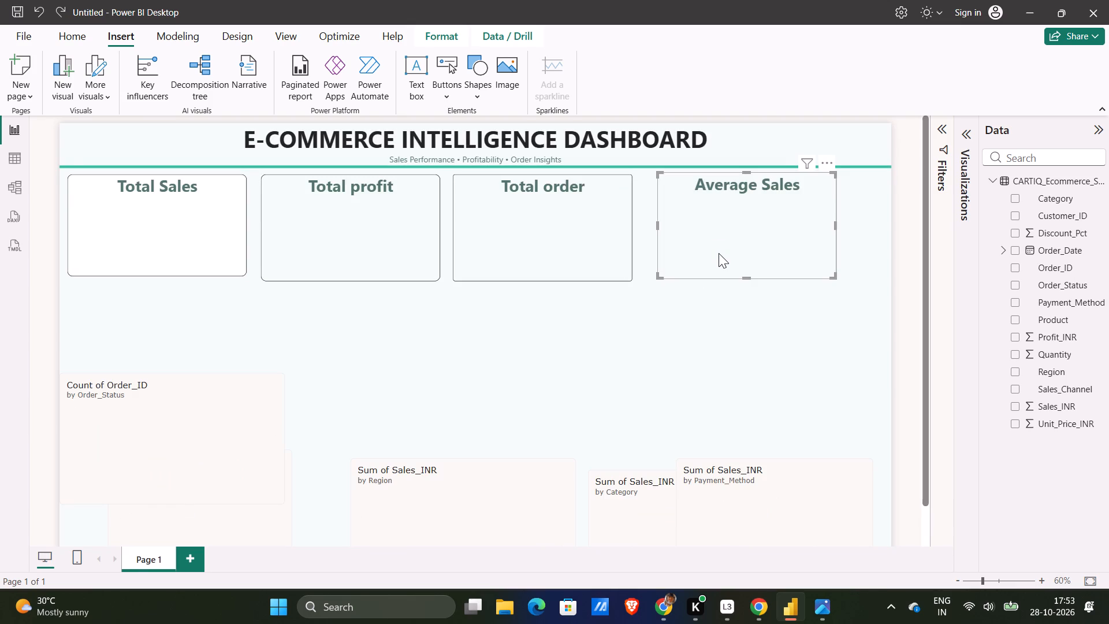
{"action": "key", "text": "ctrl+z"}
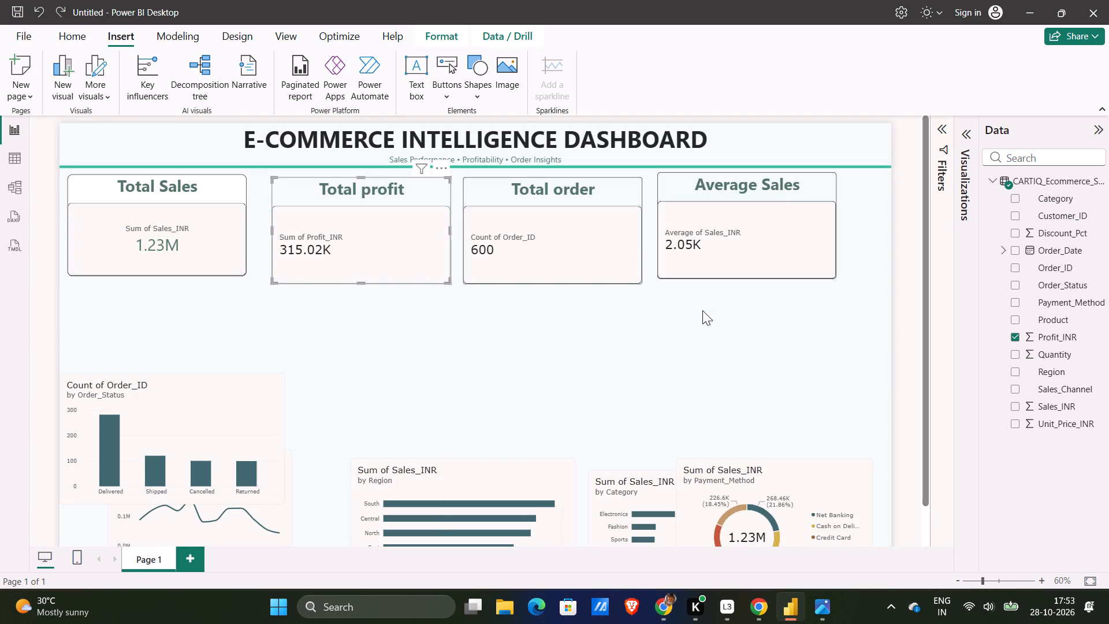
{"action": "key", "text": "ctrl+z"}
{"action": "key", "text": "ctrl+z"}
{"action": "key", "text": "ctrl+z"}
{"action": "key", "text": "ctrl+z"}
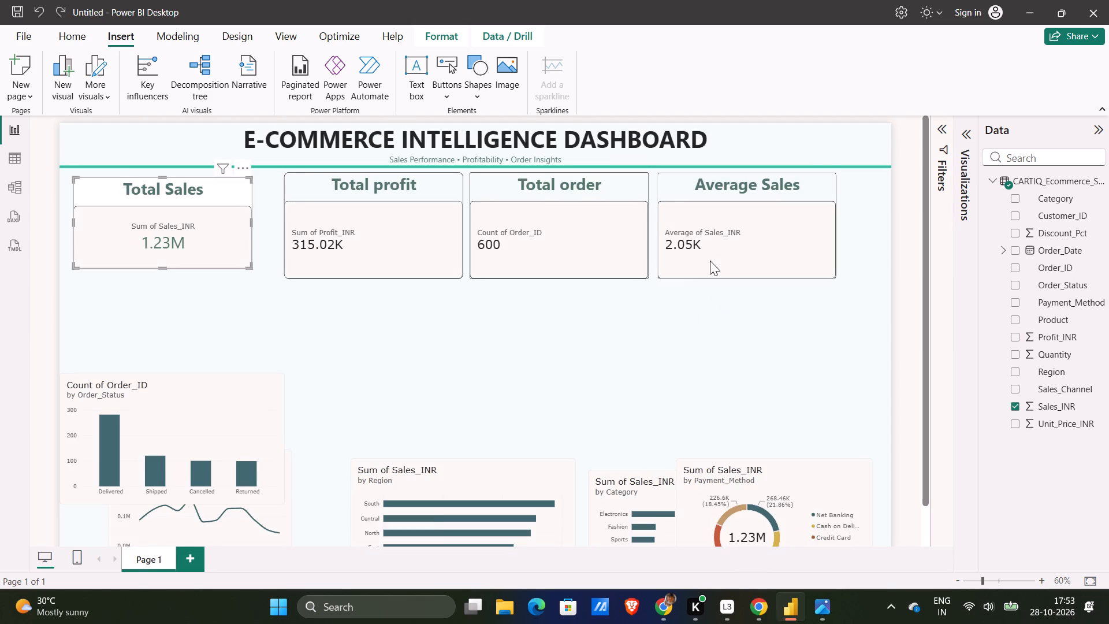
{"action": "key", "text": "ctrl+z"}
{"action": "key", "text": "ctrl+z"}
{"action": "key", "text": "ctrl+z"}
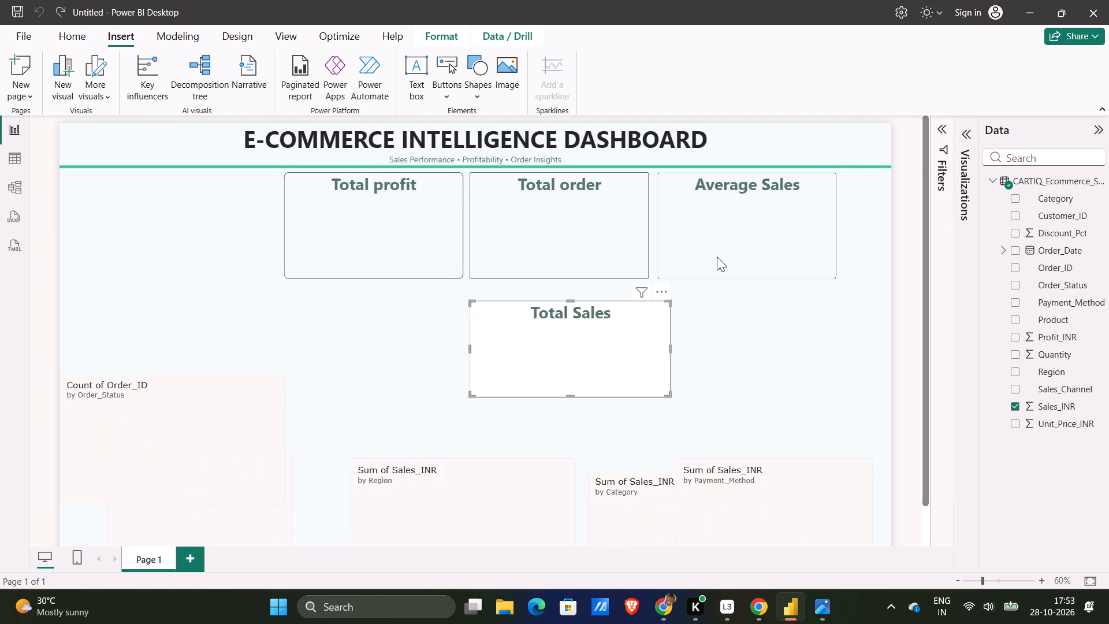
{"action": "key", "text": "ctrl+z"}
{"action": "key", "text": "ctrl+z"}
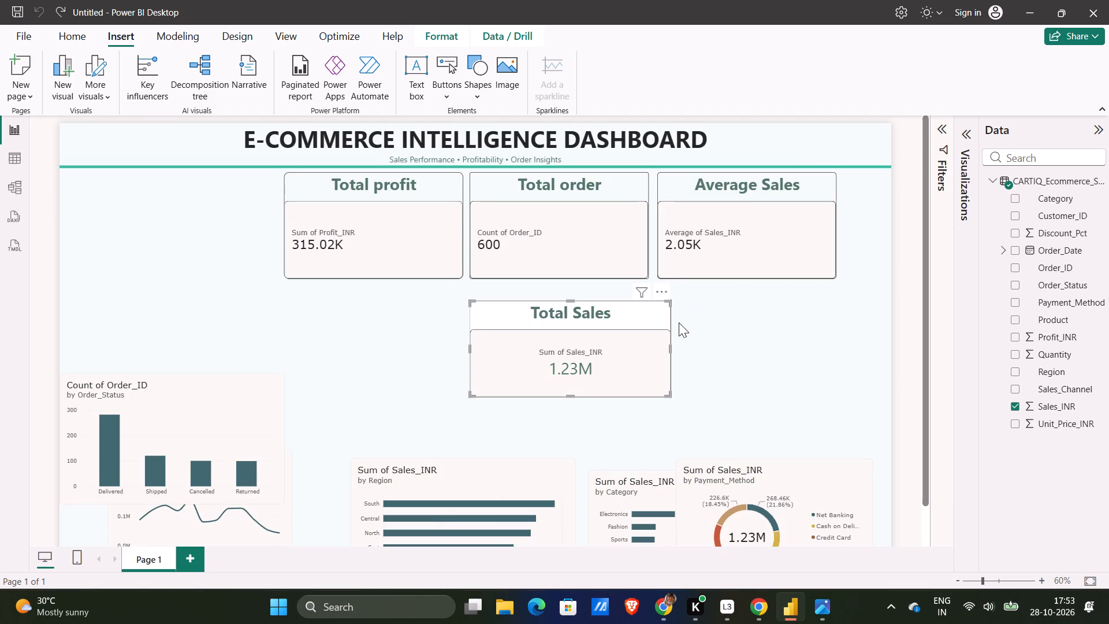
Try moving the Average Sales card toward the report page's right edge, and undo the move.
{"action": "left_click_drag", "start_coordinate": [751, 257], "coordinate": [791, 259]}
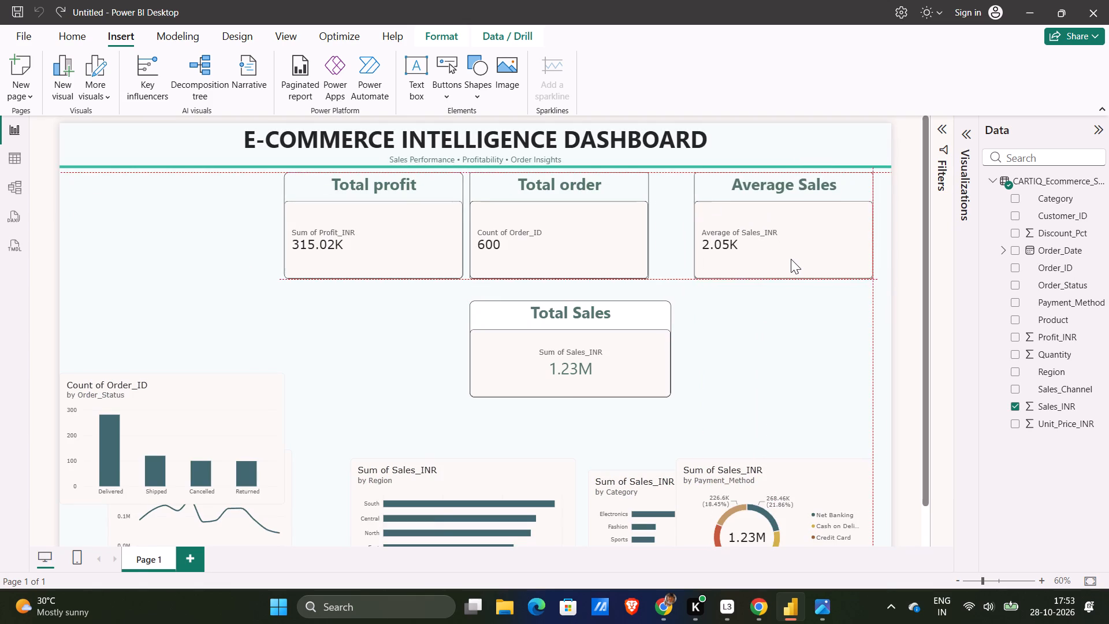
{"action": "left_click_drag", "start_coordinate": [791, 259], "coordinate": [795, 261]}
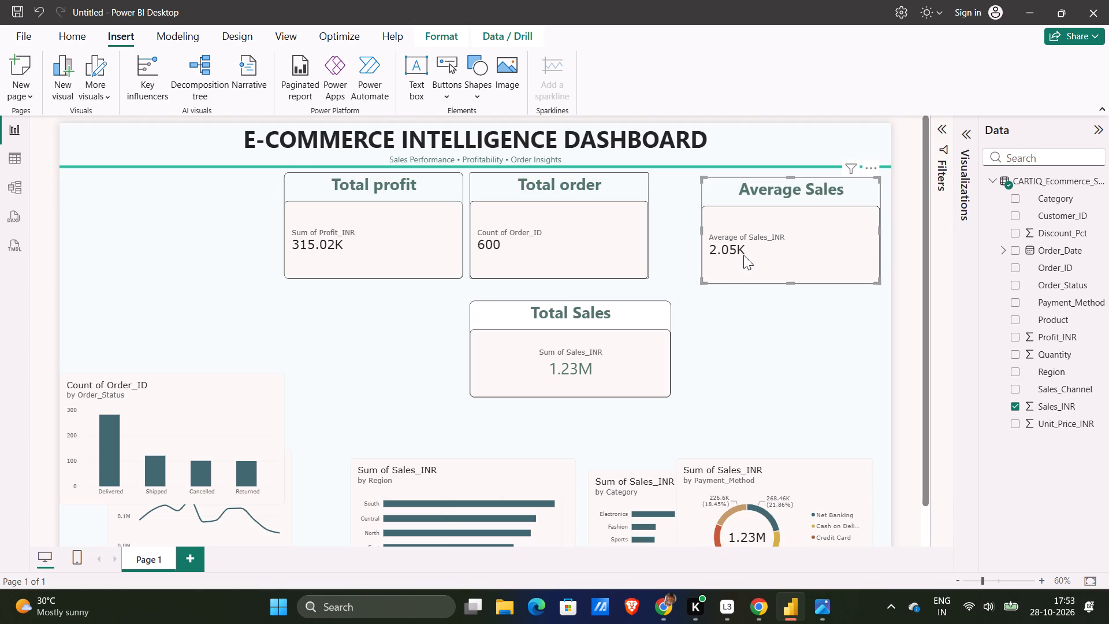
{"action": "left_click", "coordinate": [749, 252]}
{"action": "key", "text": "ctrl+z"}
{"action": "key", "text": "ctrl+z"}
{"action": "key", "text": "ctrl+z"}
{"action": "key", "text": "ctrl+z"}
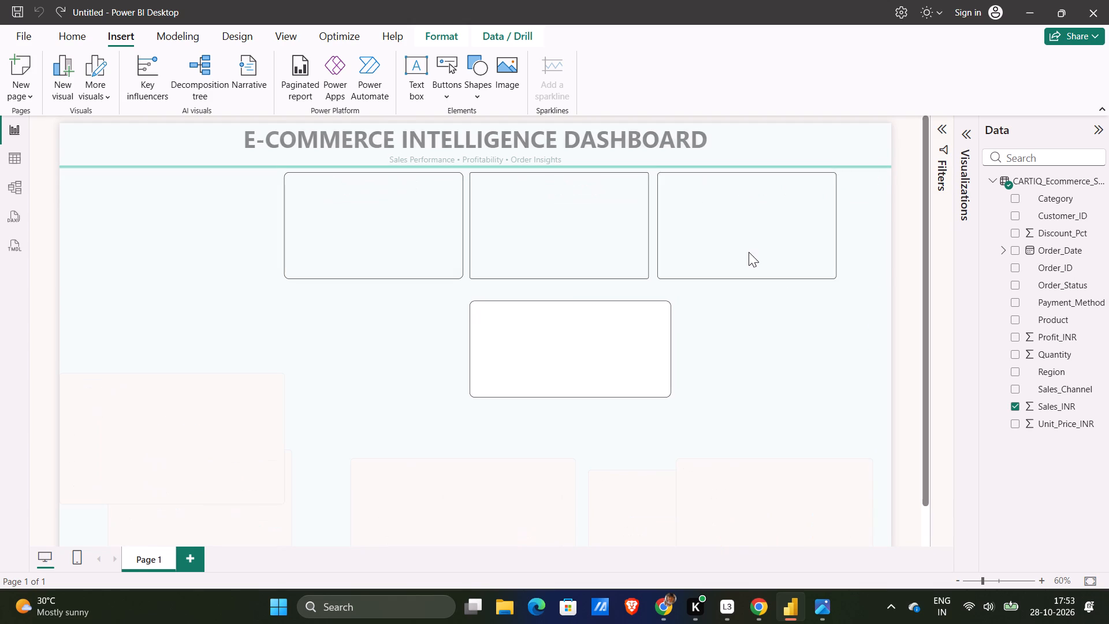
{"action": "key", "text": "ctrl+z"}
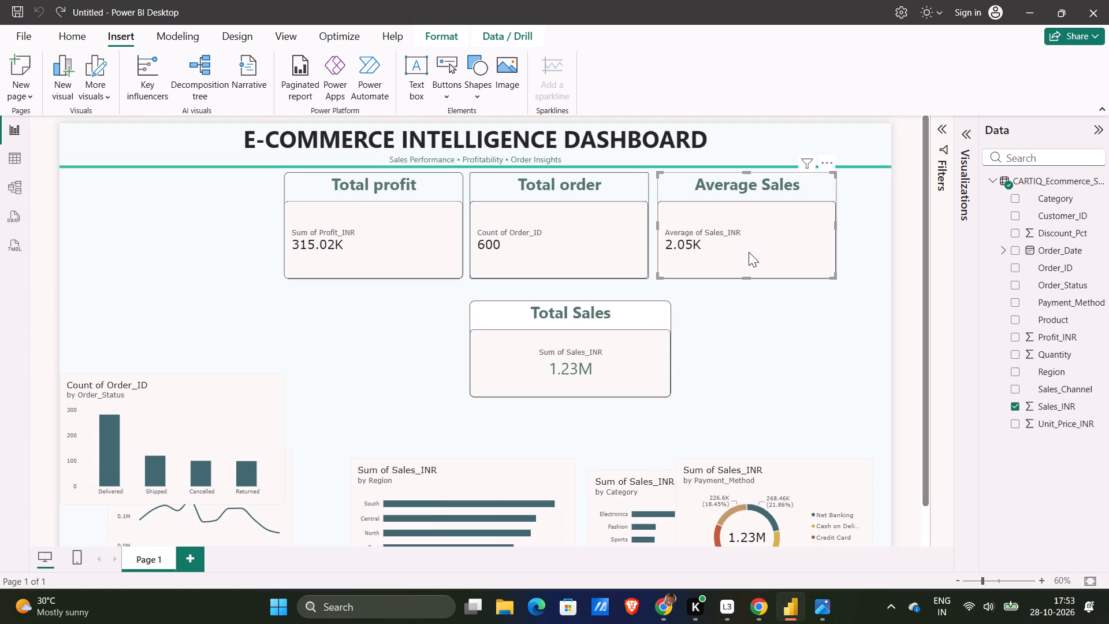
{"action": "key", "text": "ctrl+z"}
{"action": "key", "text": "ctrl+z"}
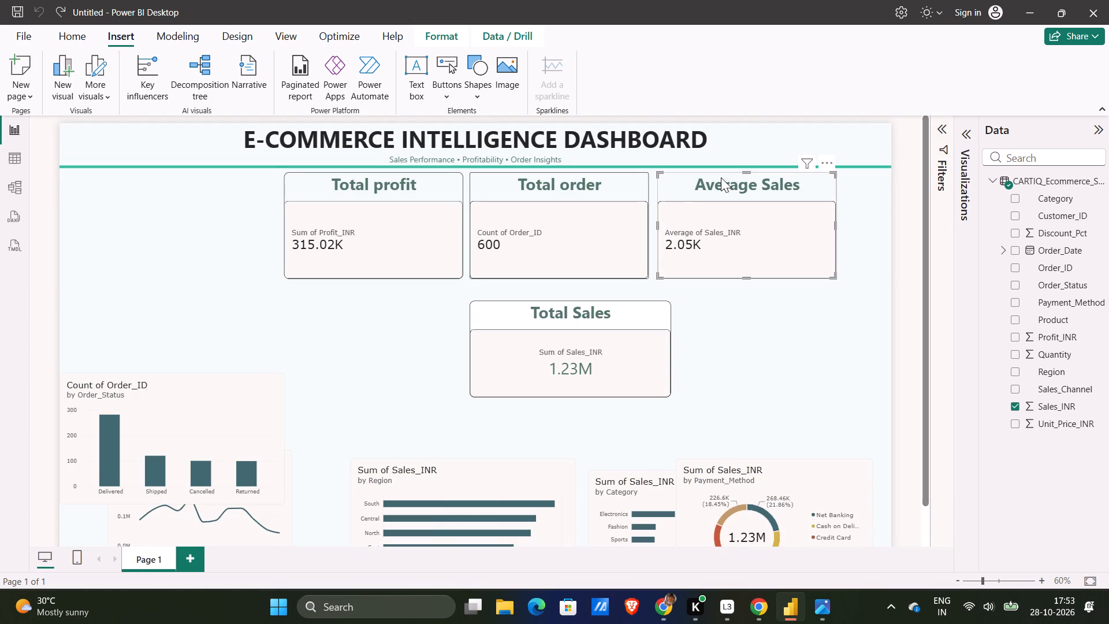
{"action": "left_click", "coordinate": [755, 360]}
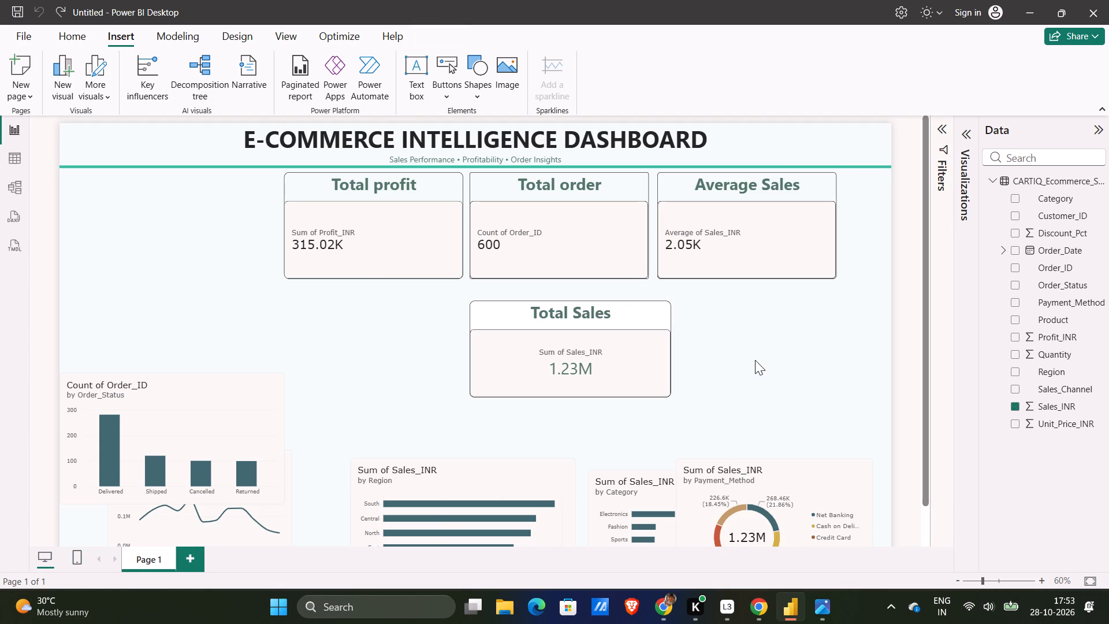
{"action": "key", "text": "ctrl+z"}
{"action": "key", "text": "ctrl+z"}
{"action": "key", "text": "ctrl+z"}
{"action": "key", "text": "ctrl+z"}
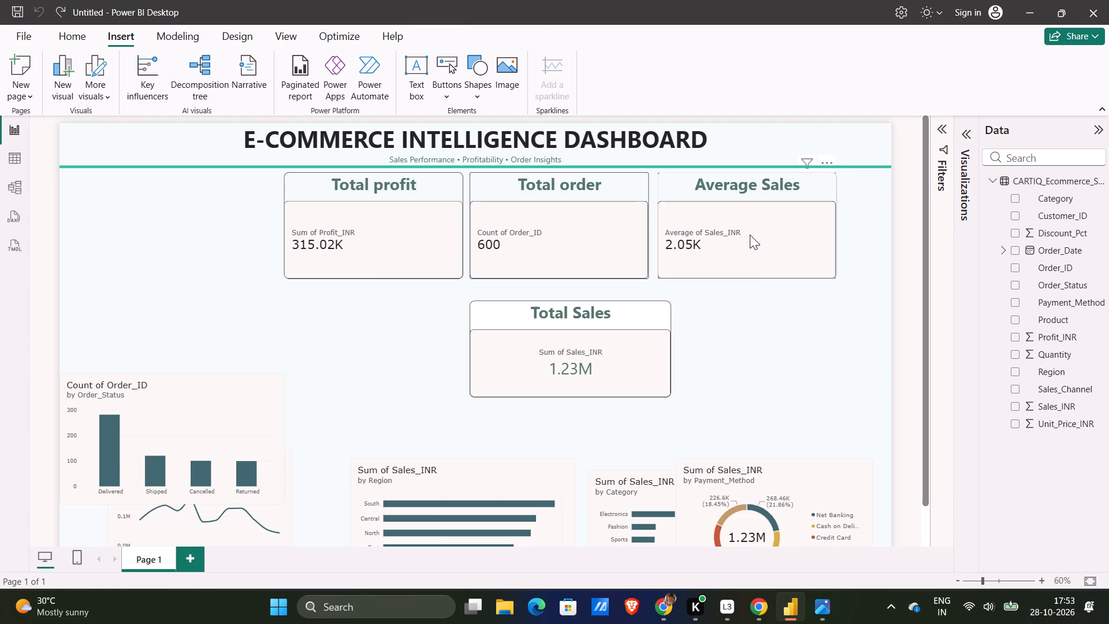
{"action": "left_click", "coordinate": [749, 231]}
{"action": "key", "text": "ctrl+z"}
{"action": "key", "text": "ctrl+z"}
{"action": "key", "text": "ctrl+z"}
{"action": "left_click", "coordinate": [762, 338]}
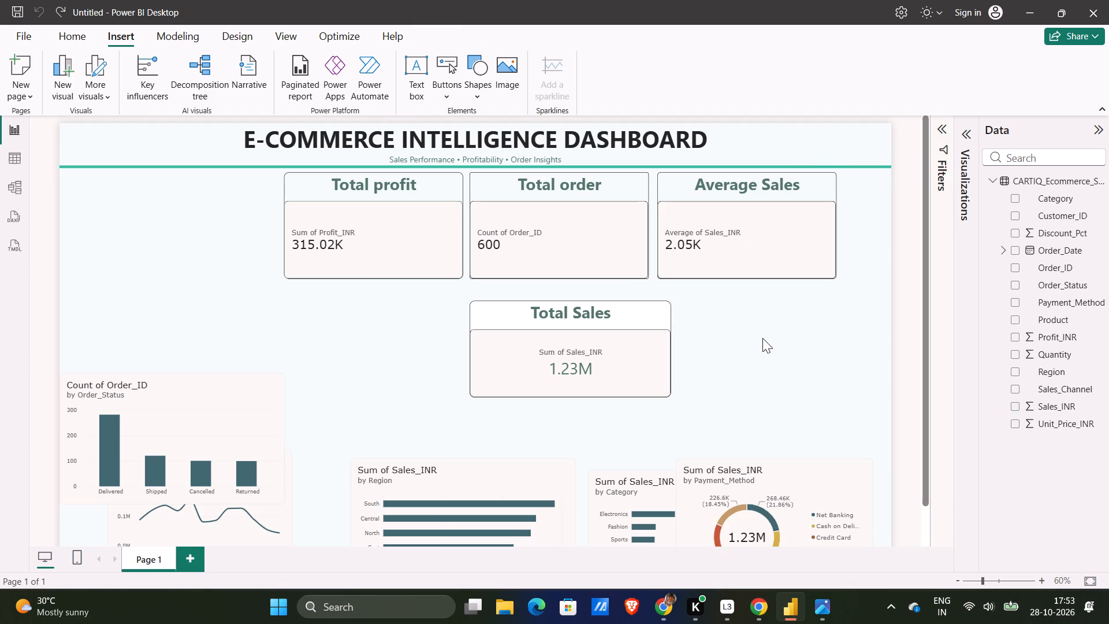
Move the Total Sales card beneath the Total profit card, with their left edges aligned.
{"action": "left_click_drag", "start_coordinate": [622, 386], "coordinate": [435, 388]}
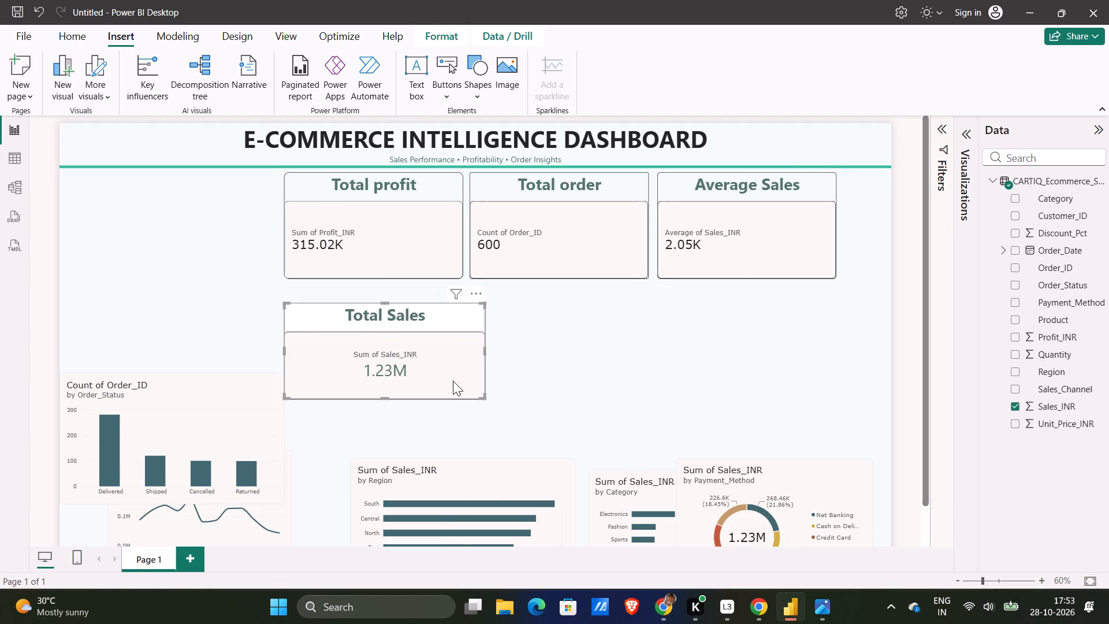
Widen the Average Sales card slightly and place it at the right end of the top row, just below the header line.
{"action": "left_click_drag", "start_coordinate": [797, 241], "coordinate": [838, 242]}
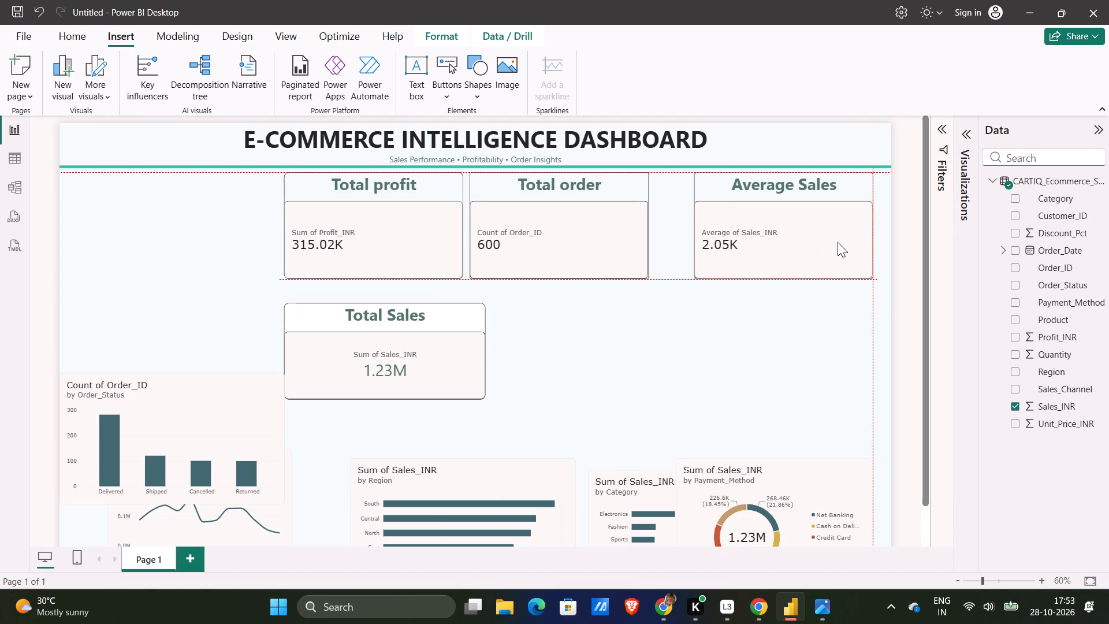
{"action": "left_click_drag", "start_coordinate": [838, 242], "coordinate": [803, 254]}
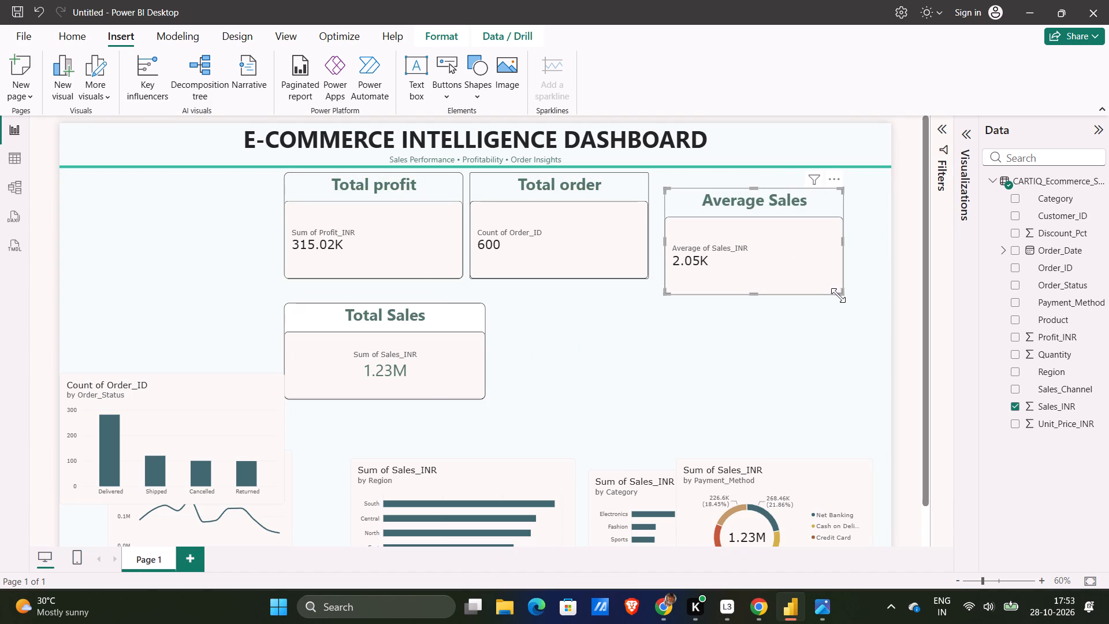
{"action": "left_click_drag", "start_coordinate": [840, 294], "coordinate": [866, 298]}
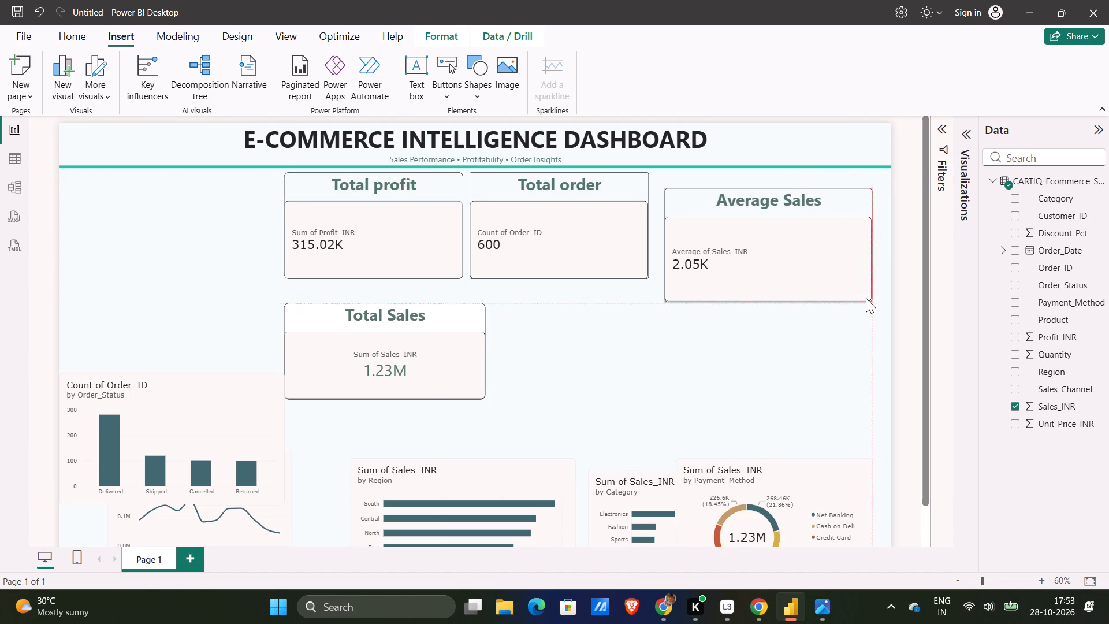
{"action": "left_click_drag", "start_coordinate": [866, 298], "coordinate": [860, 294]}
{"action": "left_click_drag", "start_coordinate": [781, 268], "coordinate": [801, 255]}
Widen the Total order card to match the Average Sales card, using a spot beneath it for comparison, and place it level beside that card.
{"action": "left_click_drag", "start_coordinate": [613, 247], "coordinate": [807, 355]}
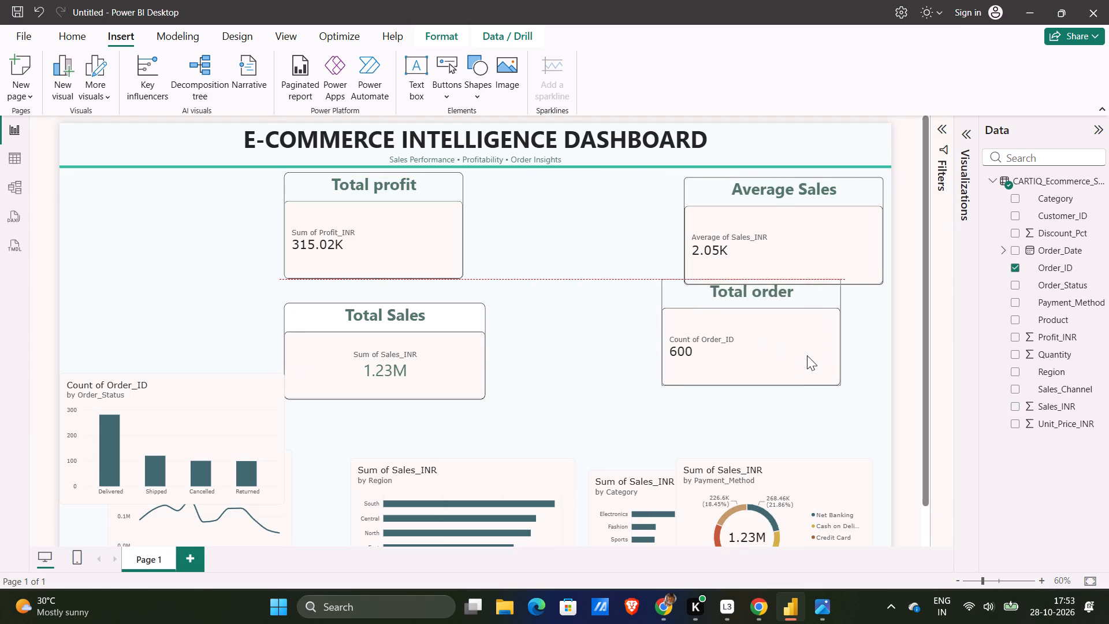
{"action": "left_click_drag", "start_coordinate": [807, 355], "coordinate": [832, 364]}
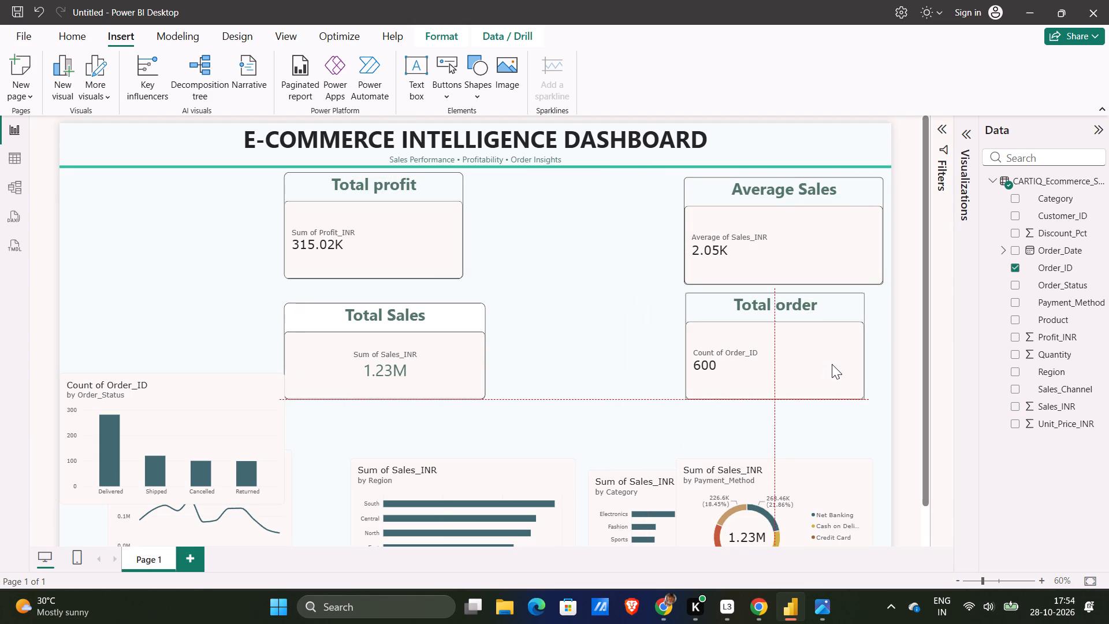
{"action": "left_click_drag", "start_coordinate": [832, 364], "coordinate": [828, 363]}
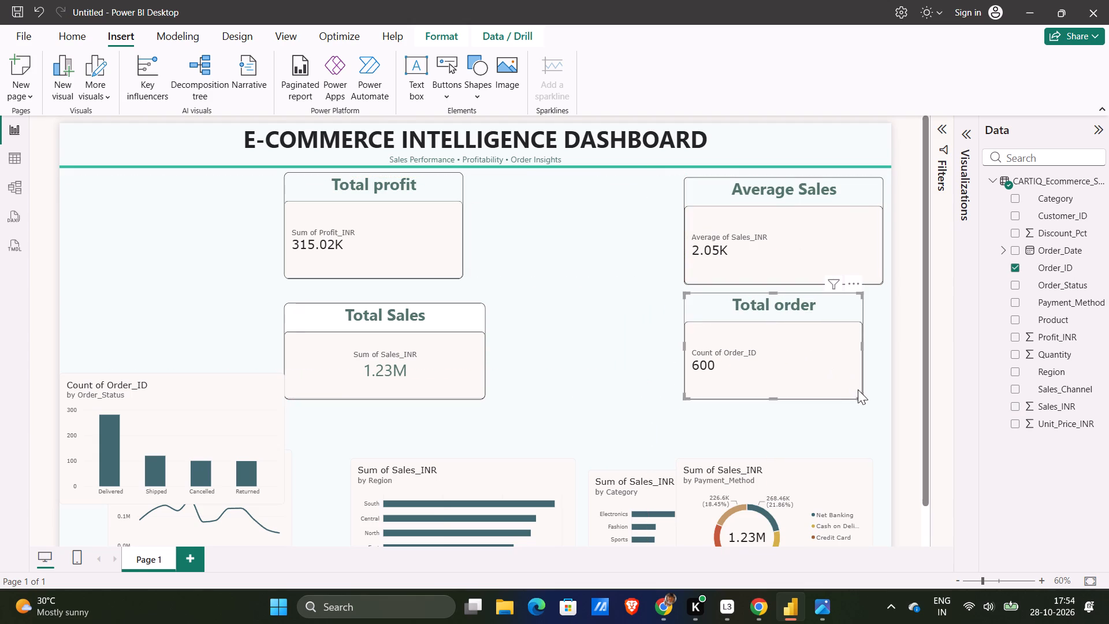
{"action": "left_click_drag", "start_coordinate": [861, 396], "coordinate": [877, 400]}
{"action": "left_click_drag", "start_coordinate": [842, 380], "coordinate": [631, 278]}
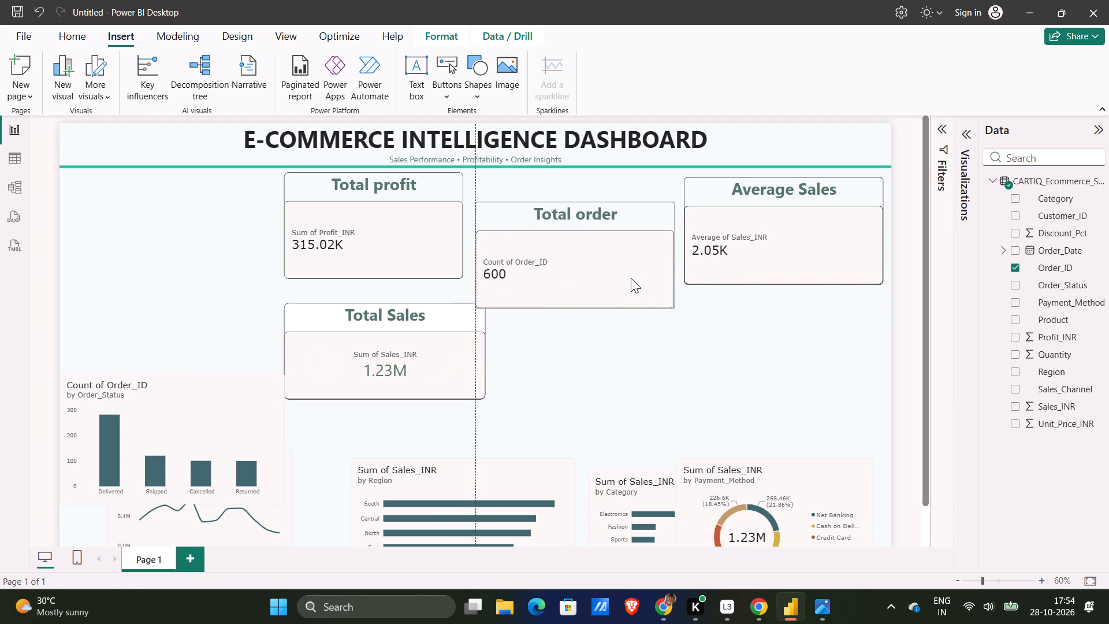
{"action": "left_click_drag", "start_coordinate": [631, 278], "coordinate": [632, 264]}
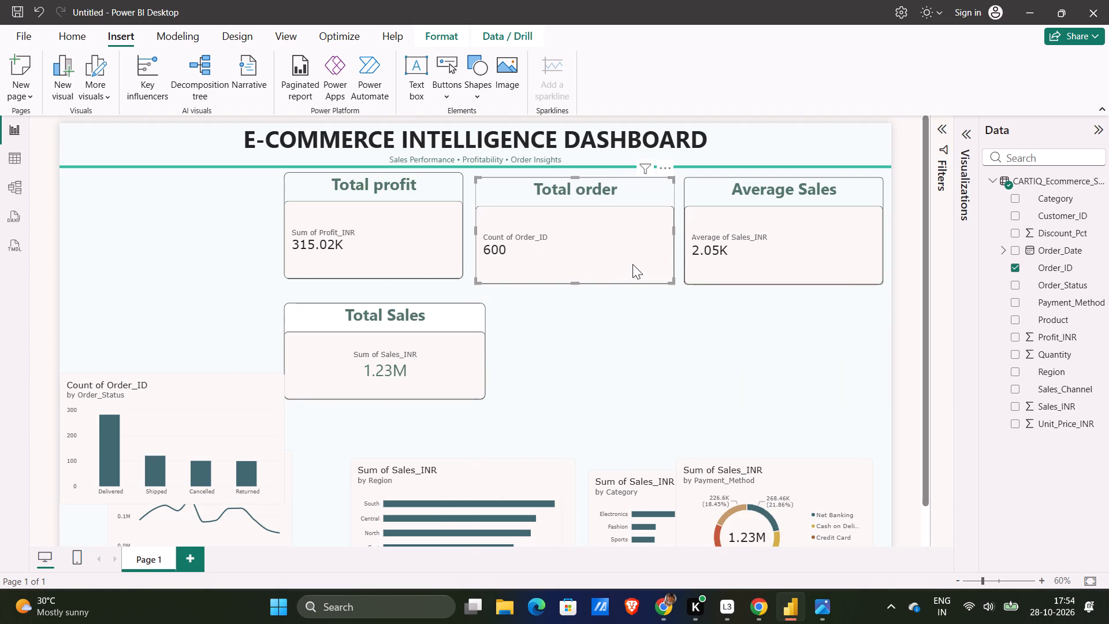
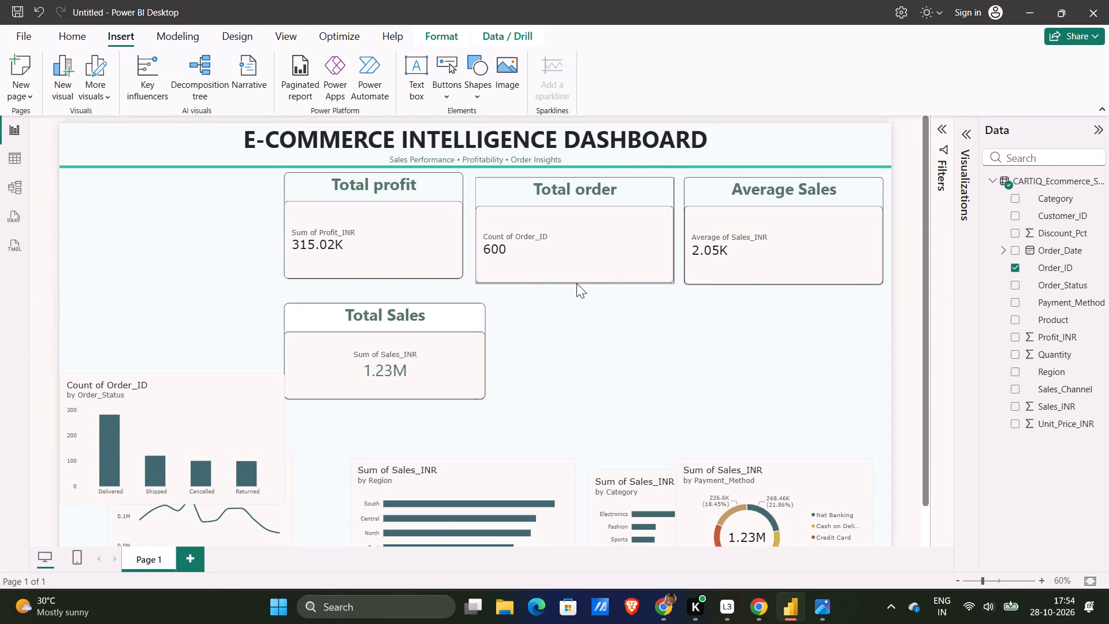
Widen the Total profit card to match the Average Sales card, comparing them one above the other, and place it level beside the Total order card.
{"action": "left_click_drag", "start_coordinate": [416, 242], "coordinate": [844, 363]}
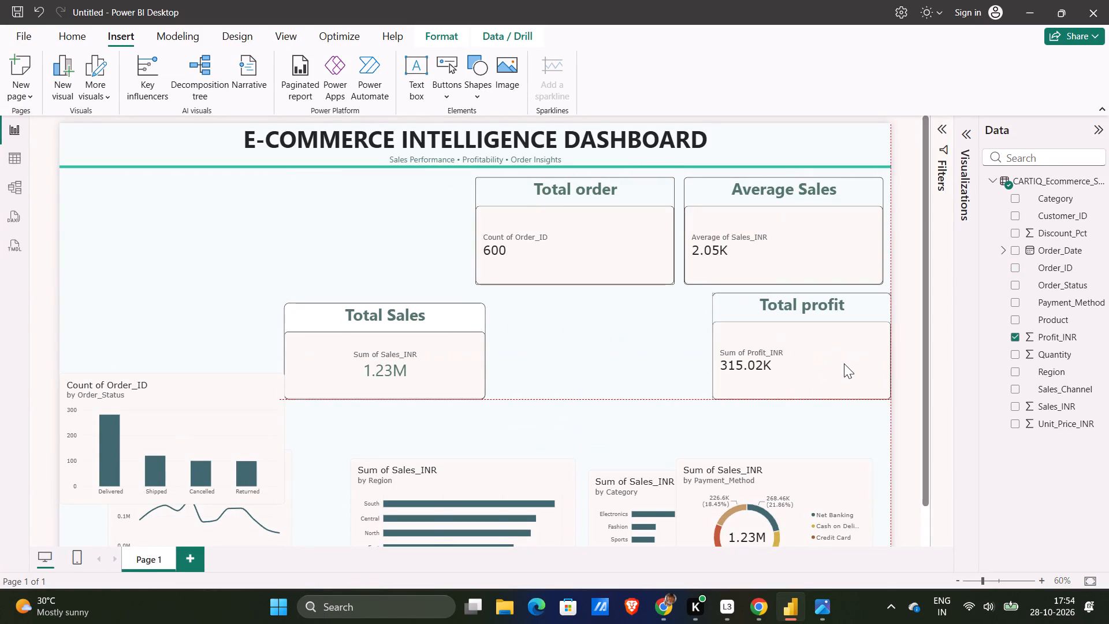
{"action": "left_click_drag", "start_coordinate": [844, 363], "coordinate": [821, 364]}
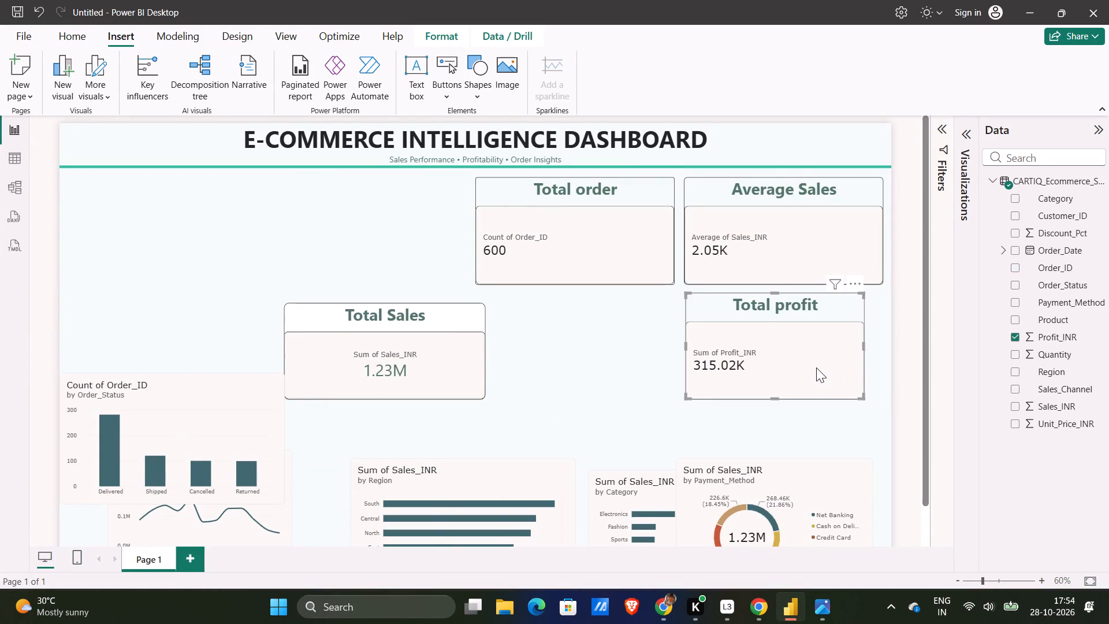
{"action": "left_click_drag", "start_coordinate": [824, 380], "coordinate": [818, 379]}
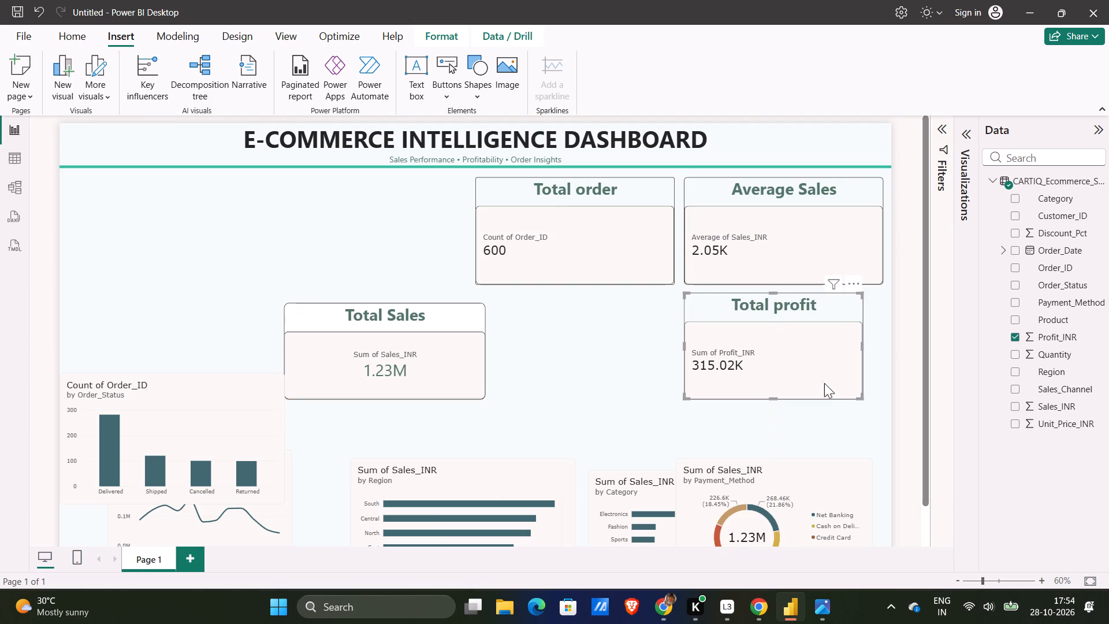
{"action": "left_click_drag", "start_coordinate": [858, 398], "coordinate": [874, 398]}
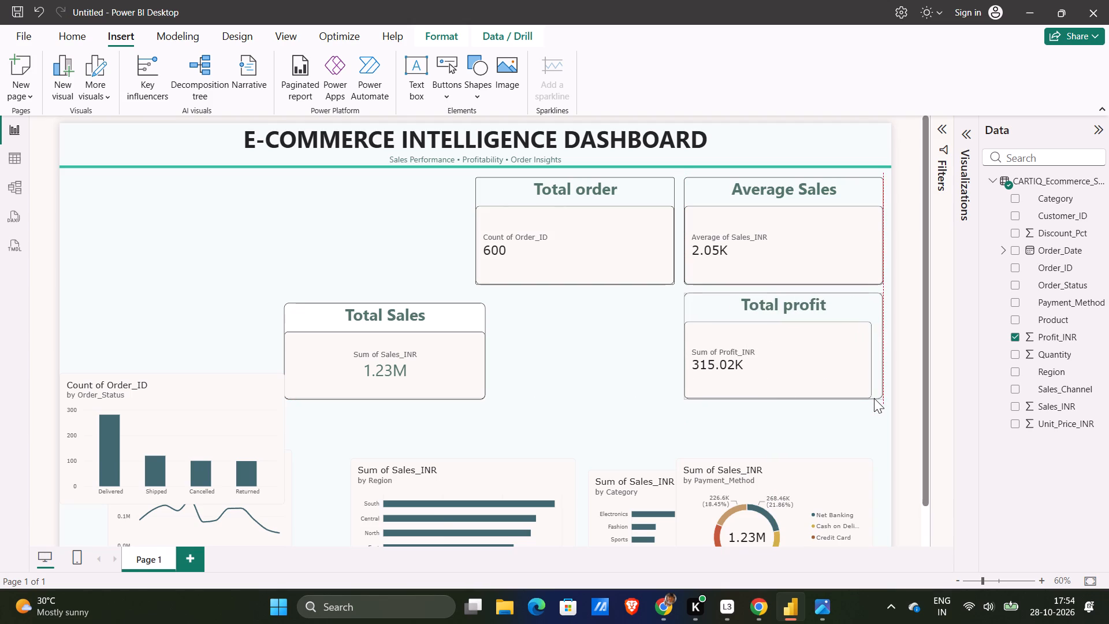
{"action": "left_click_drag", "start_coordinate": [874, 398], "coordinate": [875, 398]}
{"action": "left_click_drag", "start_coordinate": [806, 358], "coordinate": [651, 344]}
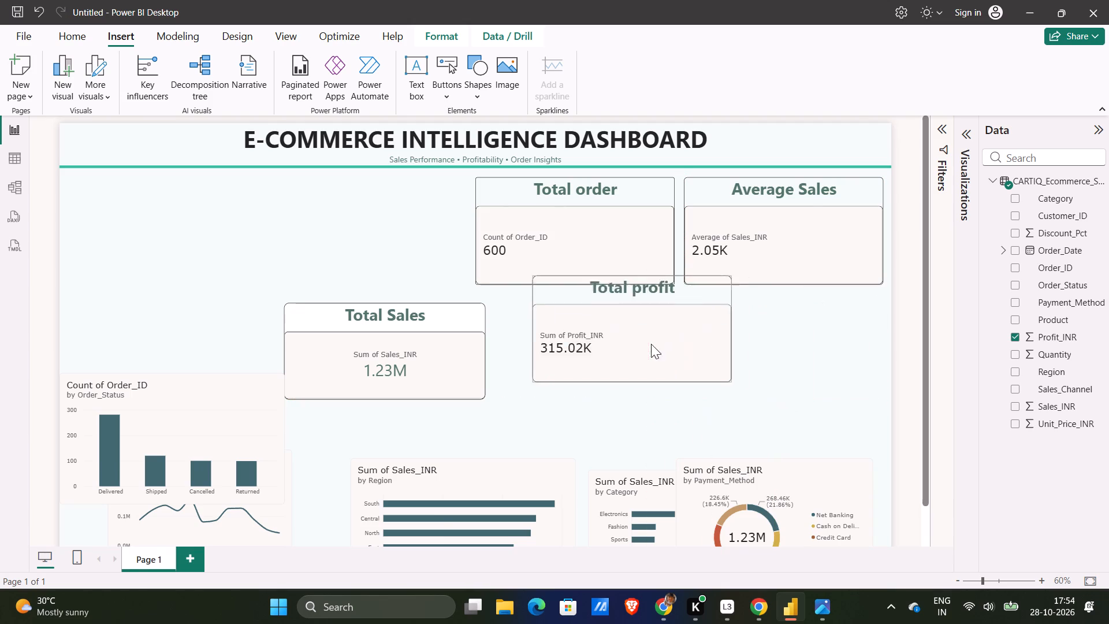
{"action": "left_click_drag", "start_coordinate": [651, 344], "coordinate": [386, 242]}
Match the Total Sales card's width to the Total profit card and place it at the left end of the KPI row, against the page edge.
{"action": "left_click_drag", "start_coordinate": [393, 350], "coordinate": [366, 344]}
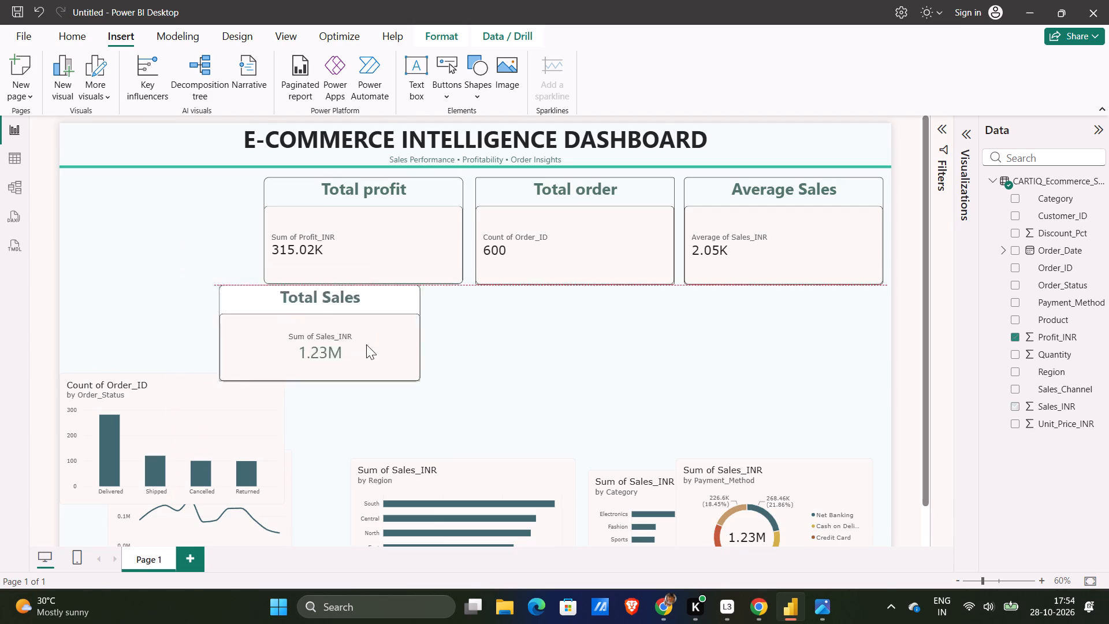
{"action": "left_click_drag", "start_coordinate": [366, 344], "coordinate": [373, 343]}
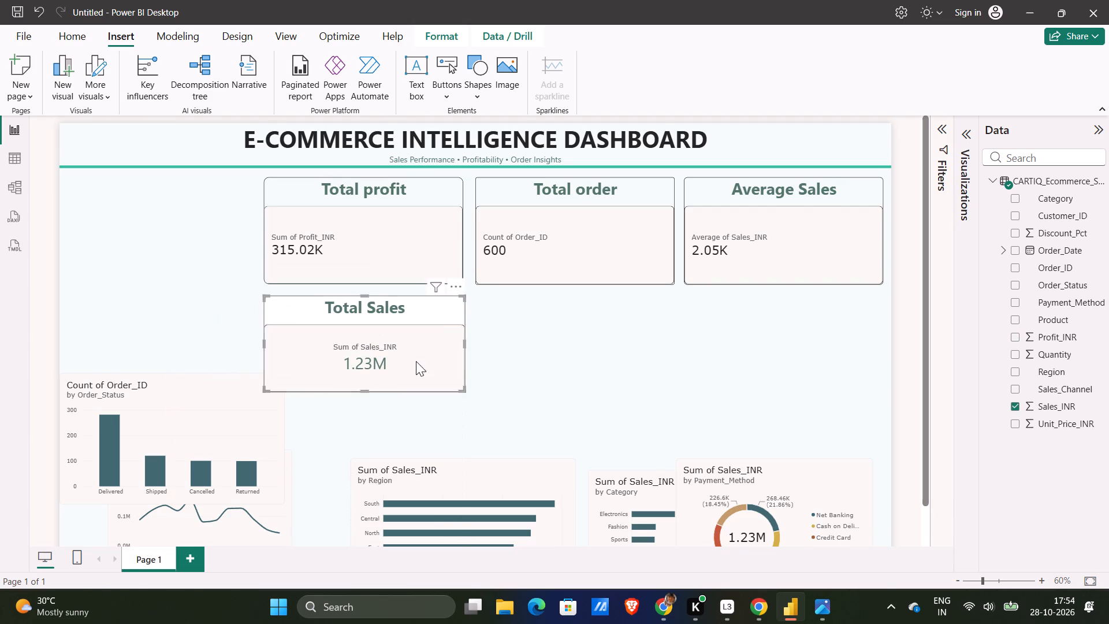
{"action": "left_click", "coordinate": [461, 391]}
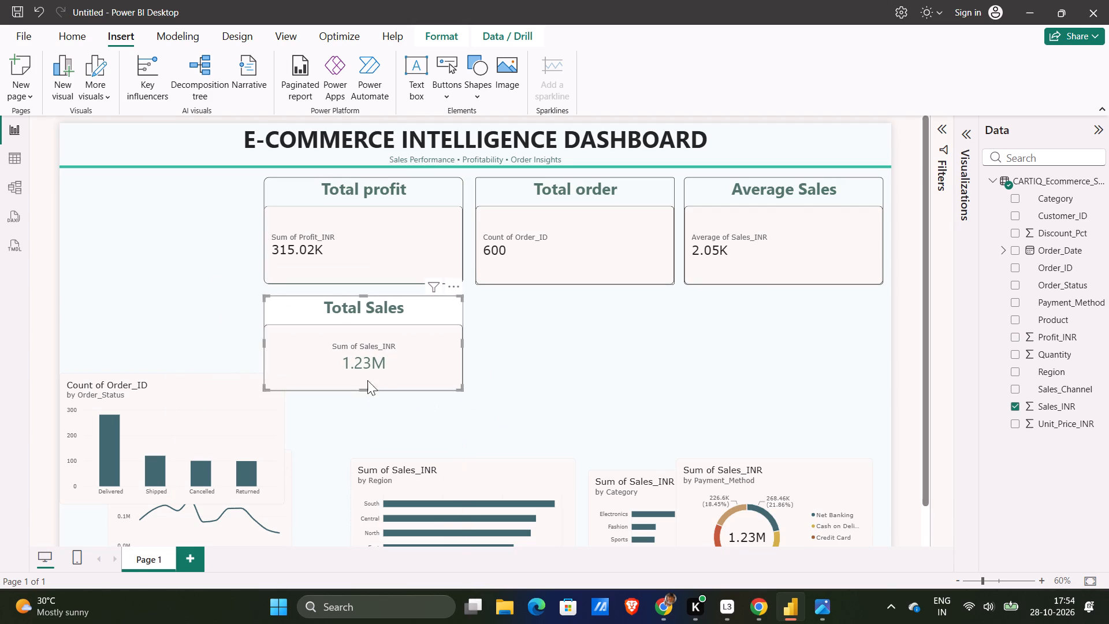
{"action": "left_click_drag", "start_coordinate": [382, 366], "coordinate": [175, 268]}
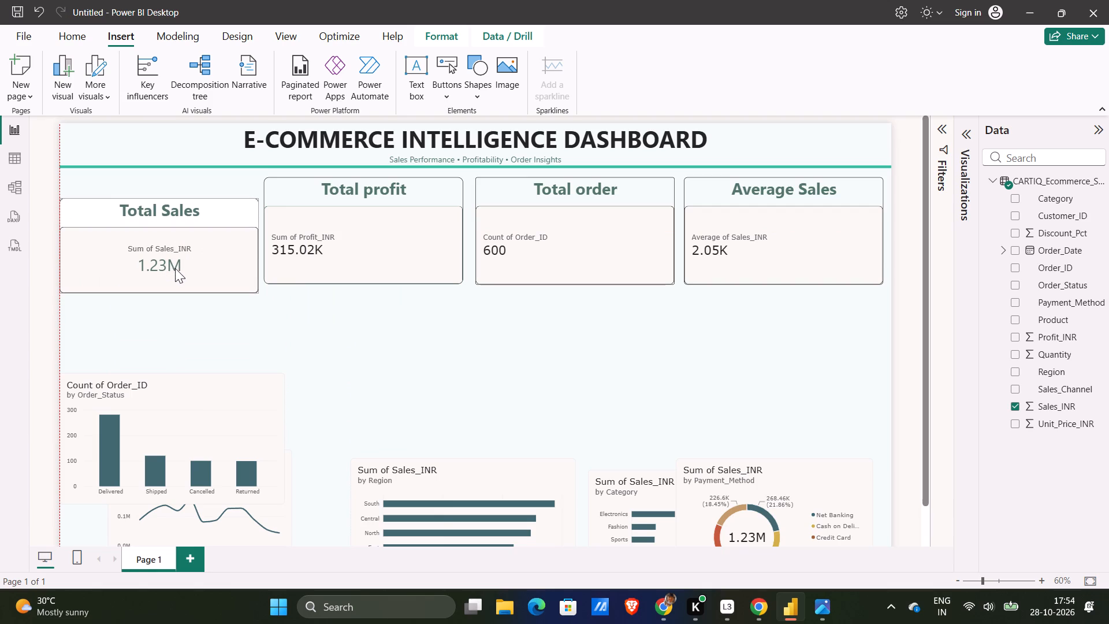
{"action": "left_click_drag", "start_coordinate": [175, 268], "coordinate": [181, 246]}
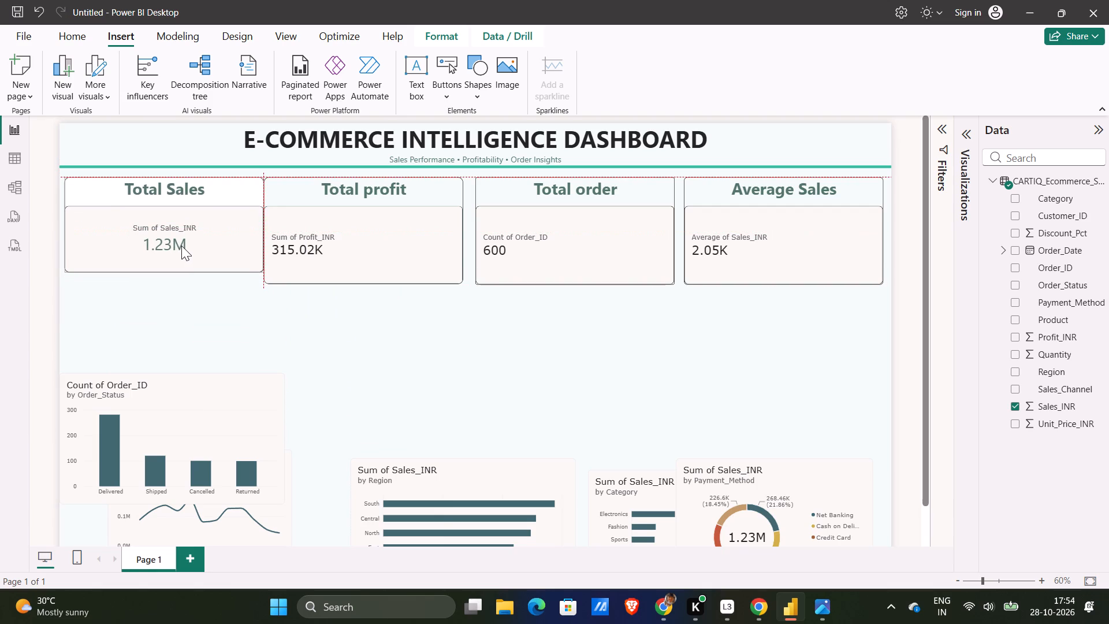
{"action": "left_click_drag", "start_coordinate": [181, 246], "coordinate": [178, 246]}
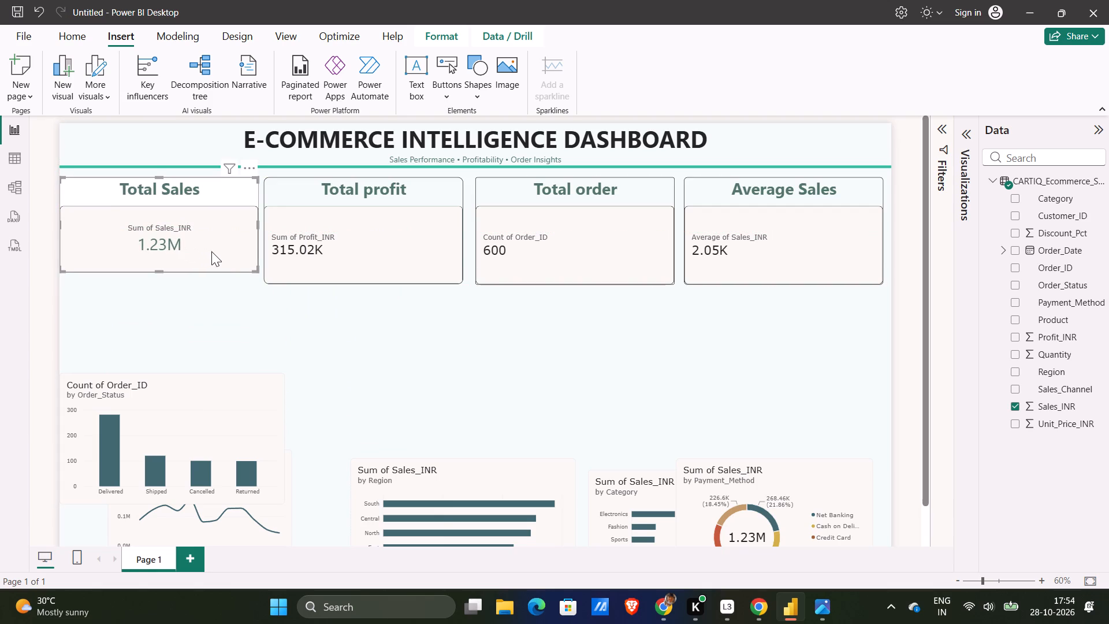
Shift the Average Sales card flush with the page's right edge and move the Total order card slightly right.
{"action": "left_click_drag", "start_coordinate": [705, 222], "coordinate": [713, 222]}
{"action": "left_click_drag", "start_coordinate": [621, 236], "coordinate": [630, 235]}
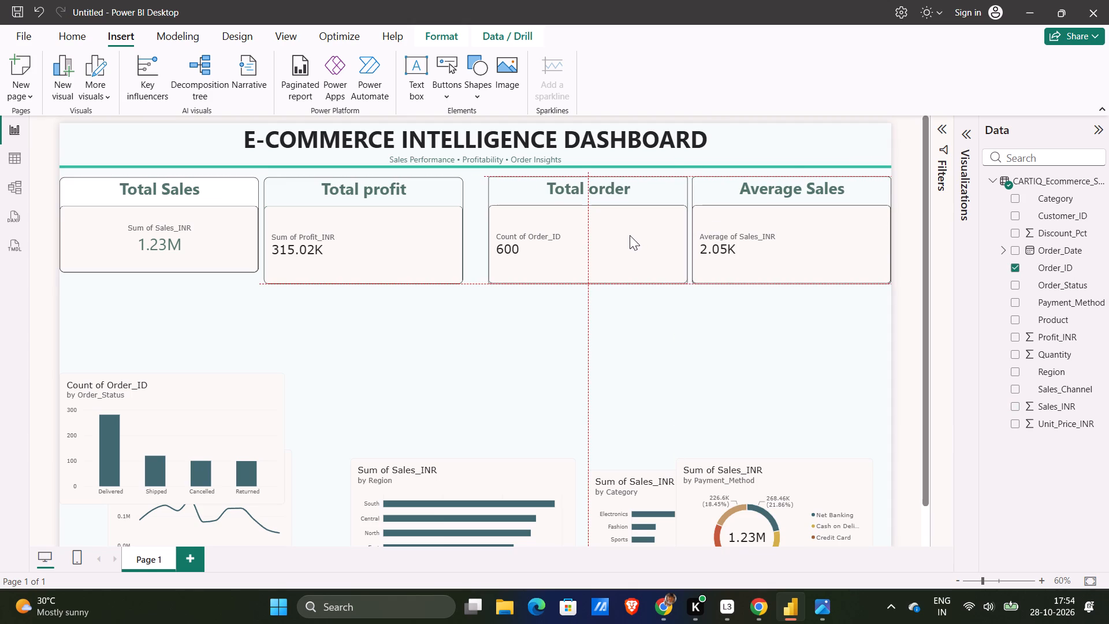
{"action": "left_click_drag", "start_coordinate": [630, 235], "coordinate": [628, 235]}
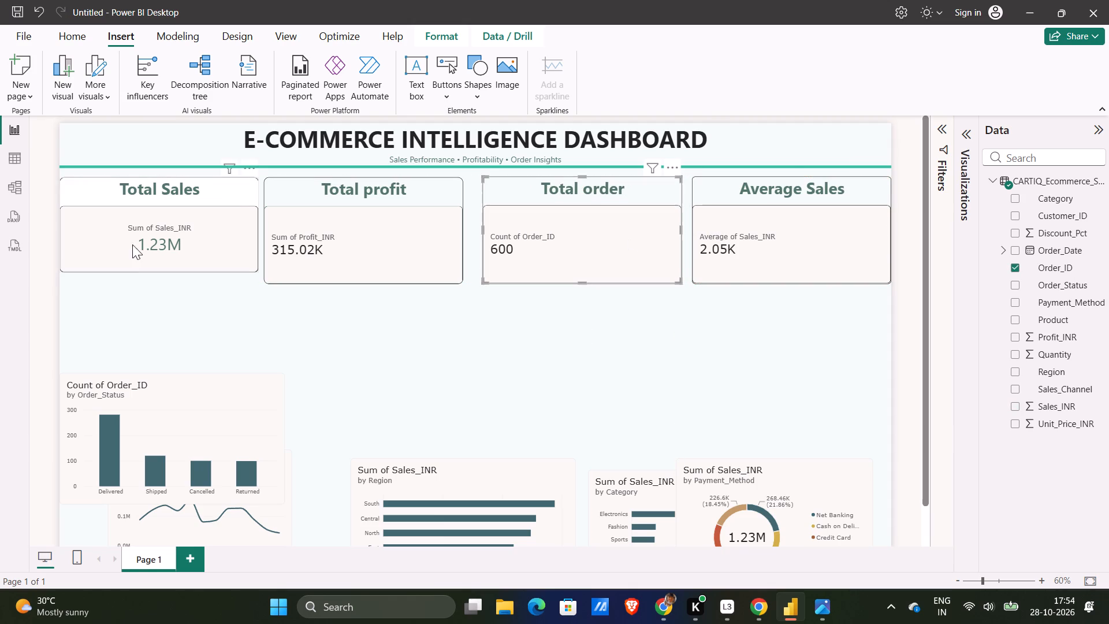
Extend the Total Sales card's bottom edge to match the height of the other KPI cards.
{"action": "left_click", "coordinate": [161, 266]}
{"action": "left_click_drag", "start_coordinate": [159, 271], "coordinate": [159, 279]}
Move the Total profit card slightly right to even out the gaps beside Total Sales and Total order.
{"action": "left_click_drag", "start_coordinate": [365, 246], "coordinate": [371, 245]}
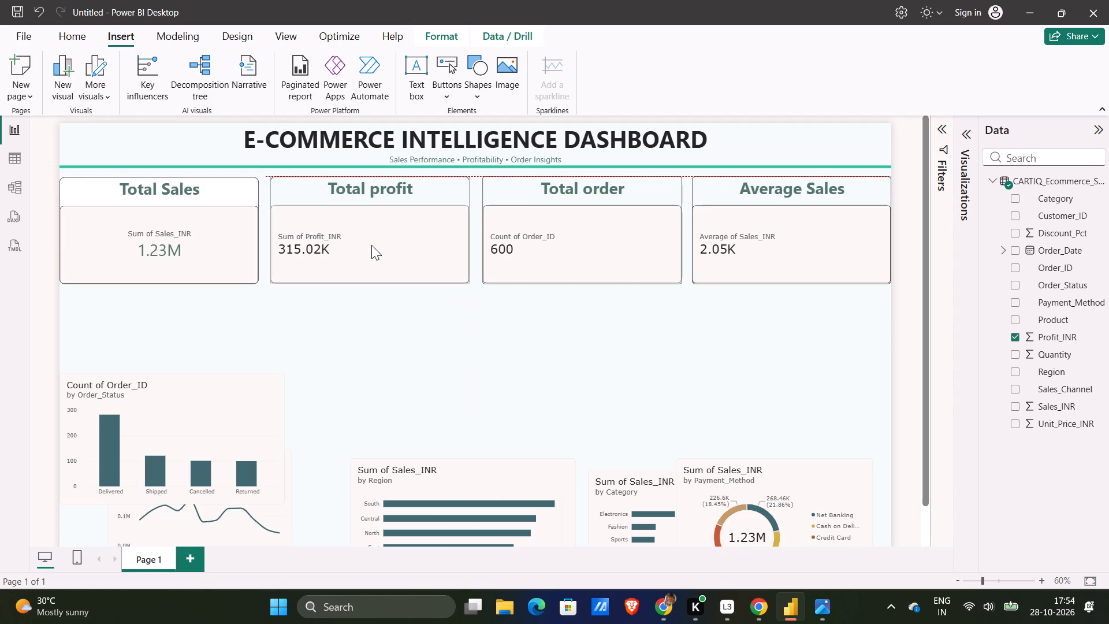
{"action": "left_click_drag", "start_coordinate": [371, 245], "coordinate": [373, 246]}
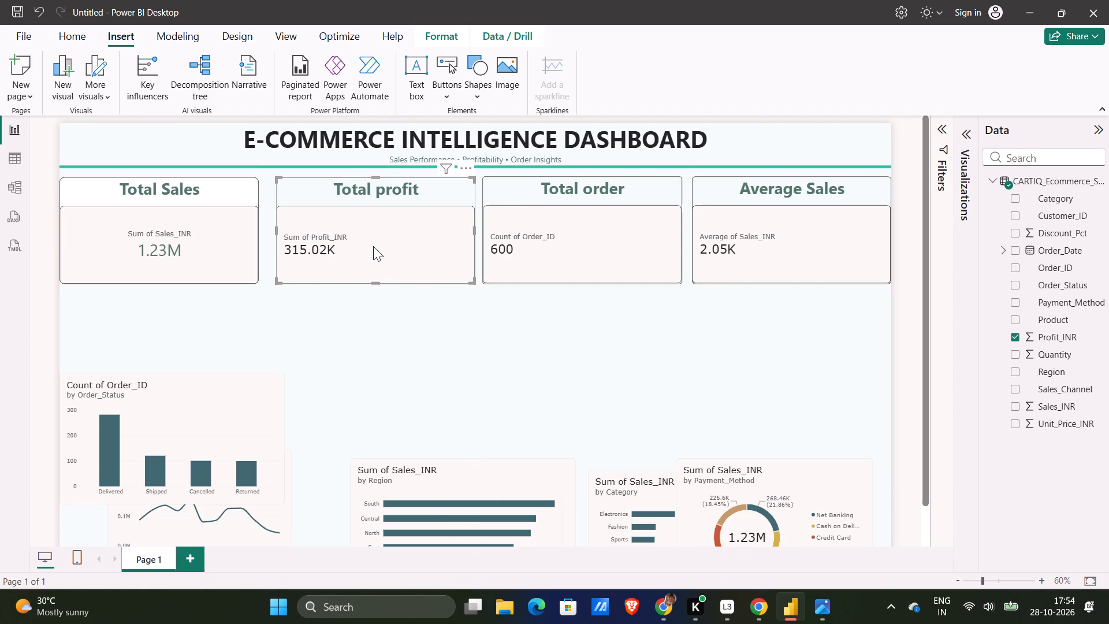
Nudge the Average Sales and Total Sales cards inward, leaving a small margin at both page edges.
{"action": "left_click_drag", "start_coordinate": [766, 217], "coordinate": [757, 221]}
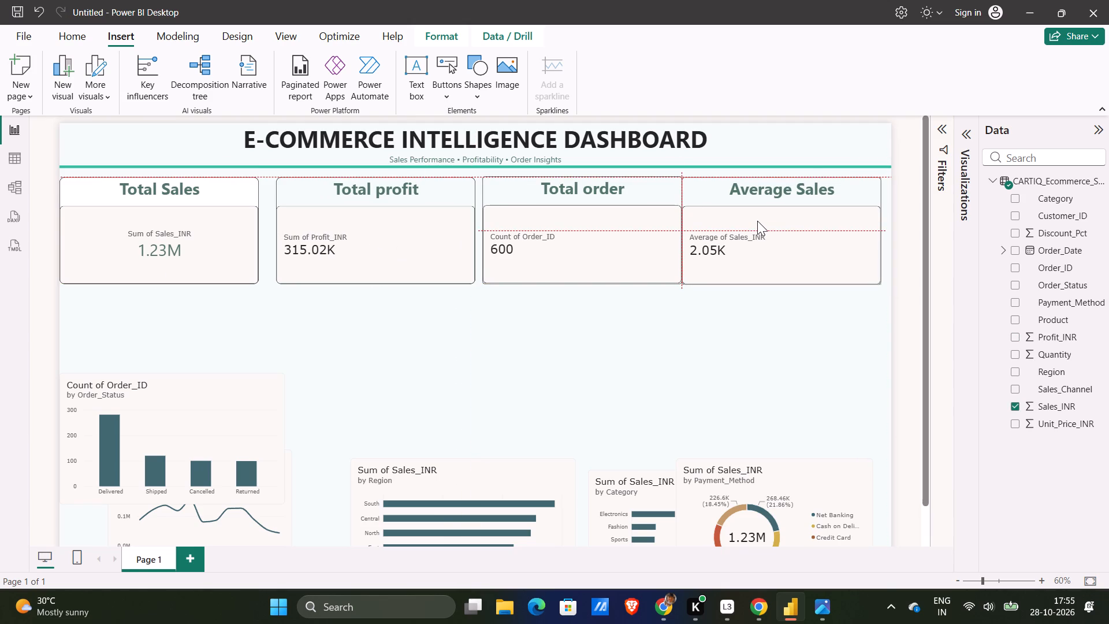
{"action": "left_click_drag", "start_coordinate": [757, 221], "coordinate": [760, 220]}
{"action": "left_click_drag", "start_coordinate": [760, 220], "coordinate": [761, 220]}
{"action": "left_click_drag", "start_coordinate": [229, 236], "coordinate": [234, 235]}
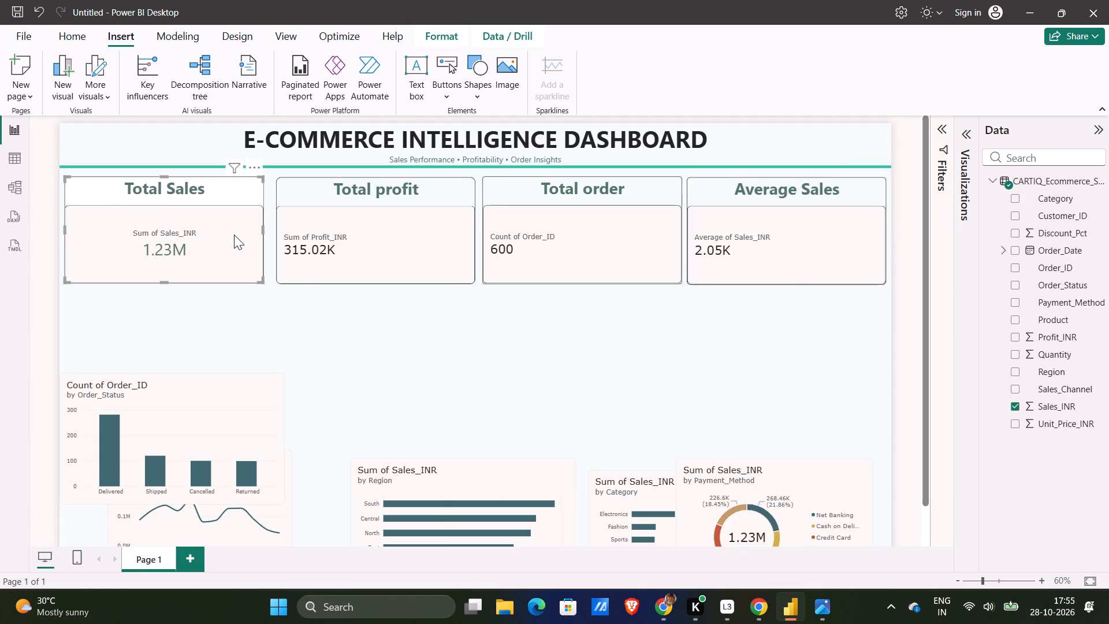
{"action": "left_click", "coordinate": [321, 291]}
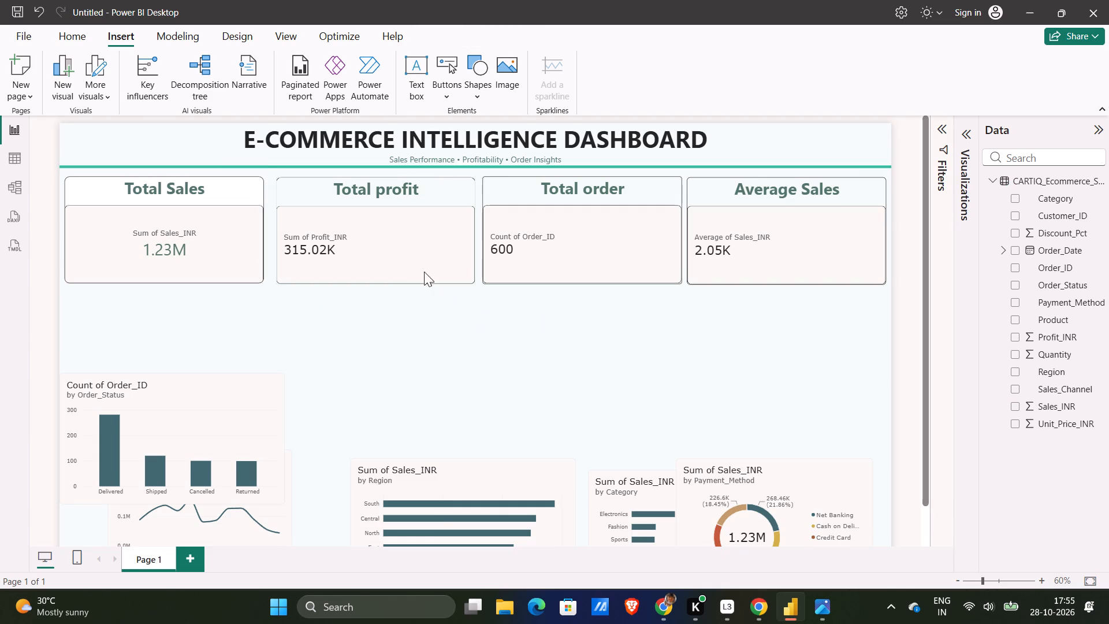
{"action": "left_click", "coordinate": [401, 255]}
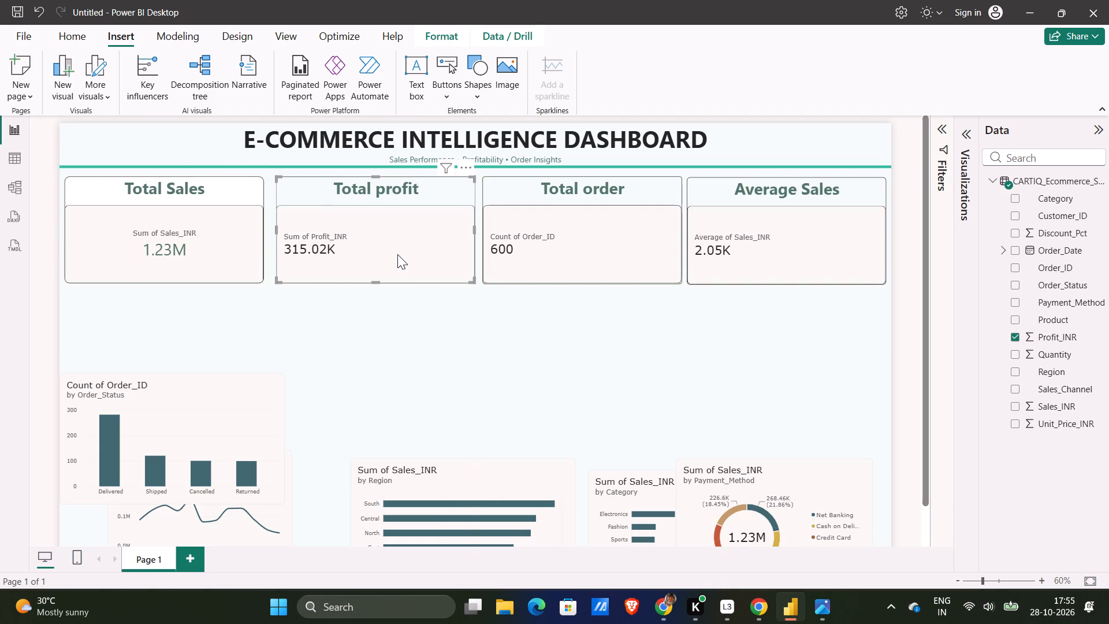
Shift the Total Sales card slightly right and adjust its right edge, leaving an even gap to Total profit at matching card width.
{"action": "left_click", "coordinate": [252, 226]}
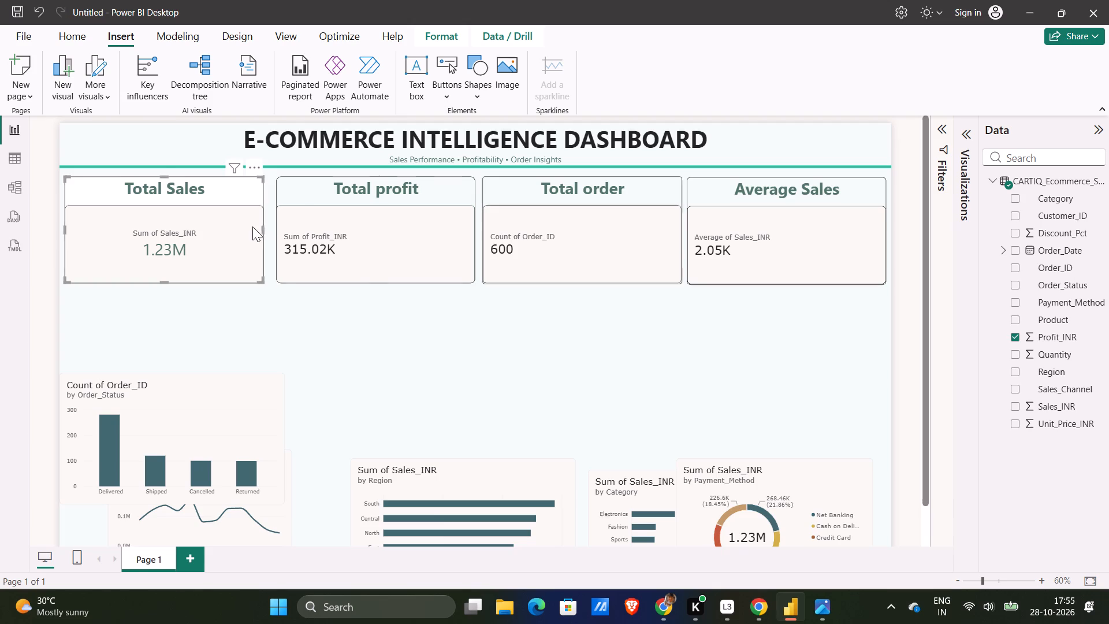
{"action": "left_click_drag", "start_coordinate": [263, 226], "coordinate": [256, 229]}
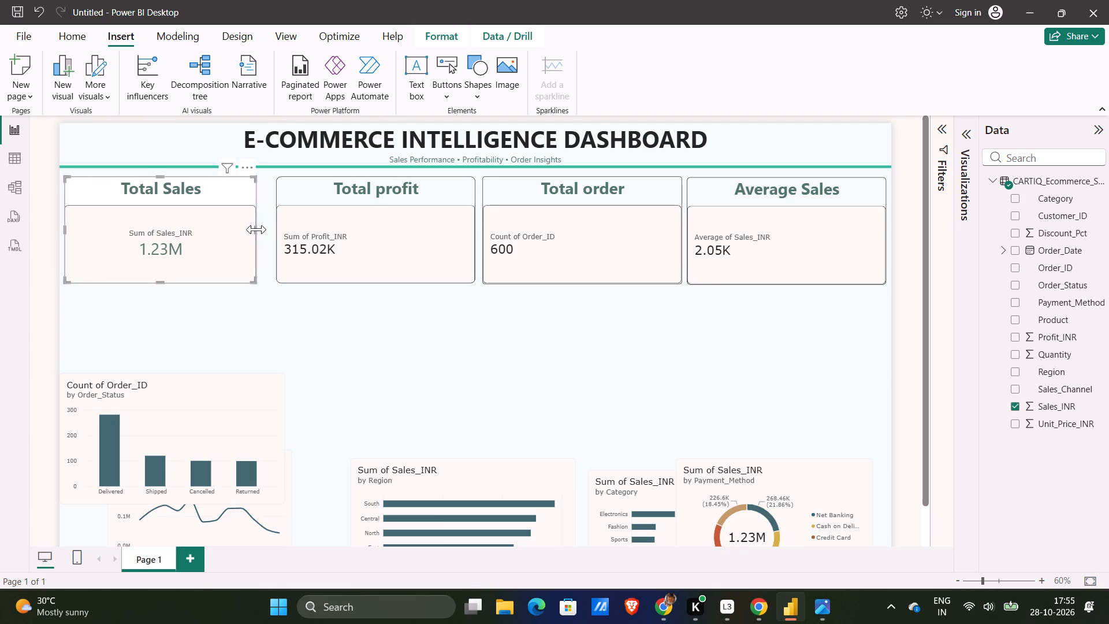
{"action": "left_click_drag", "start_coordinate": [231, 231], "coordinate": [240, 231]}
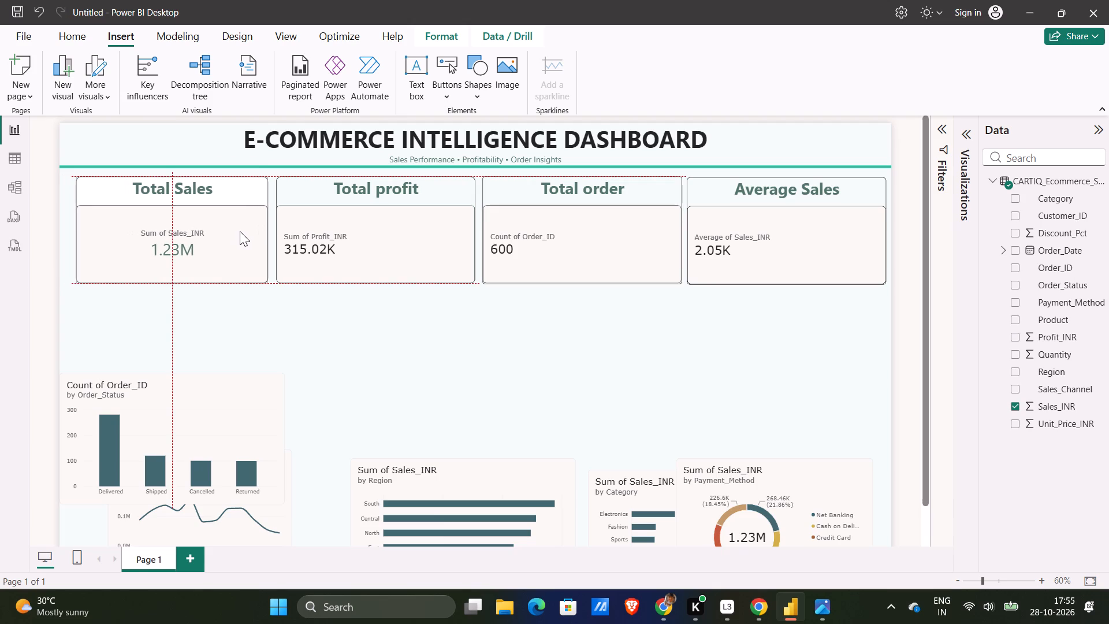
{"action": "left_click_drag", "start_coordinate": [240, 231], "coordinate": [236, 231]}
{"action": "left_click", "coordinate": [260, 228]}
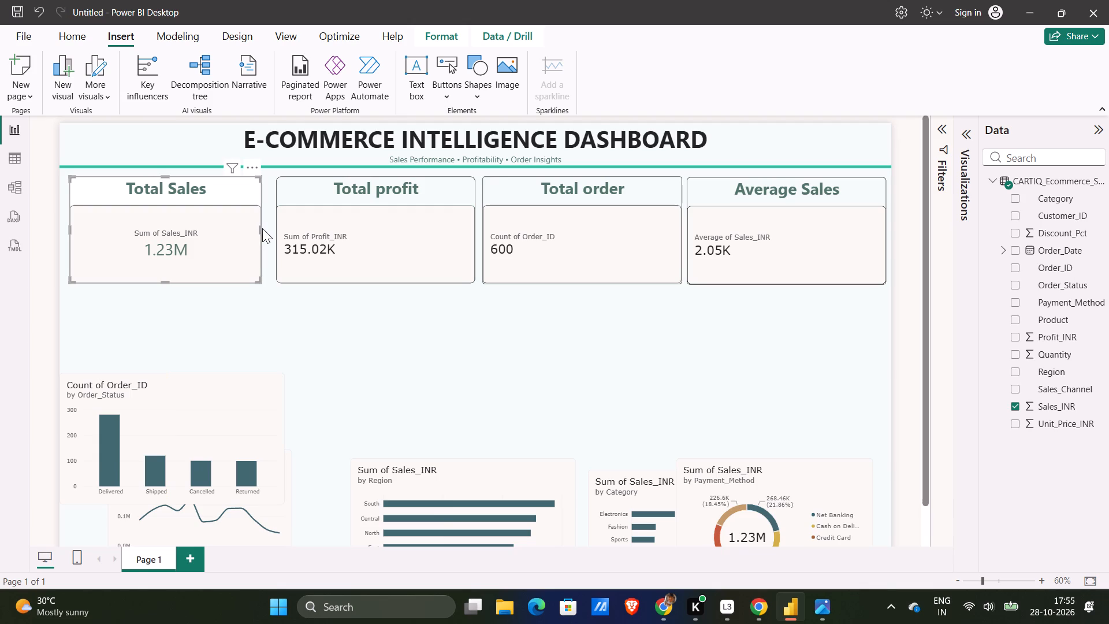
{"action": "left_click", "coordinate": [259, 229]}
{"action": "left_click", "coordinate": [262, 229]}
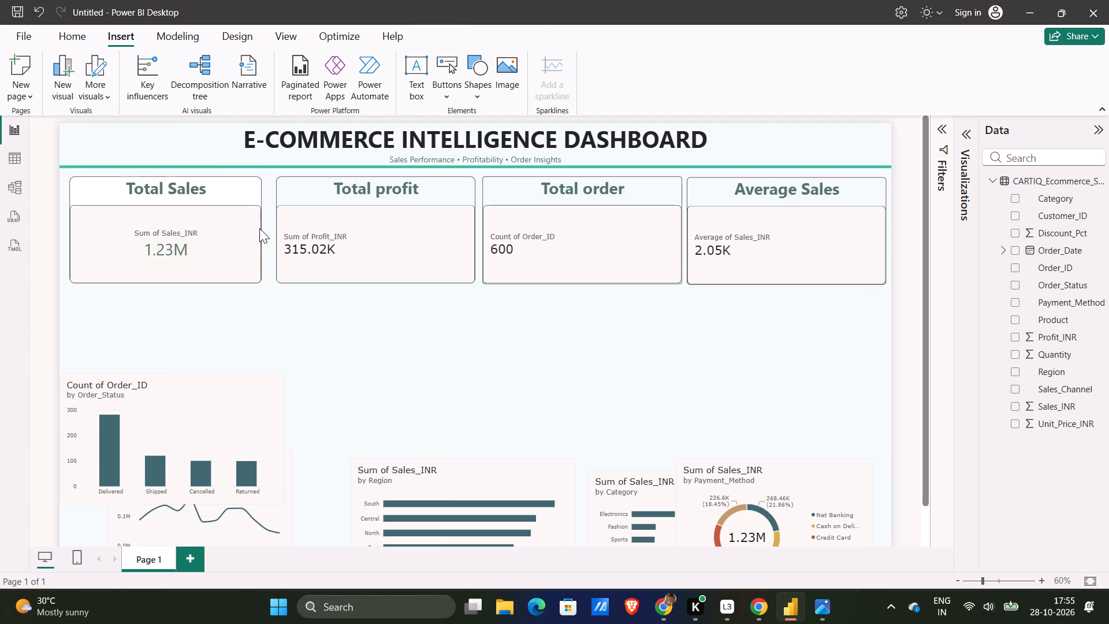
{"action": "left_click", "coordinate": [254, 228]}
{"action": "left_click_drag", "start_coordinate": [260, 231], "coordinate": [268, 231]}
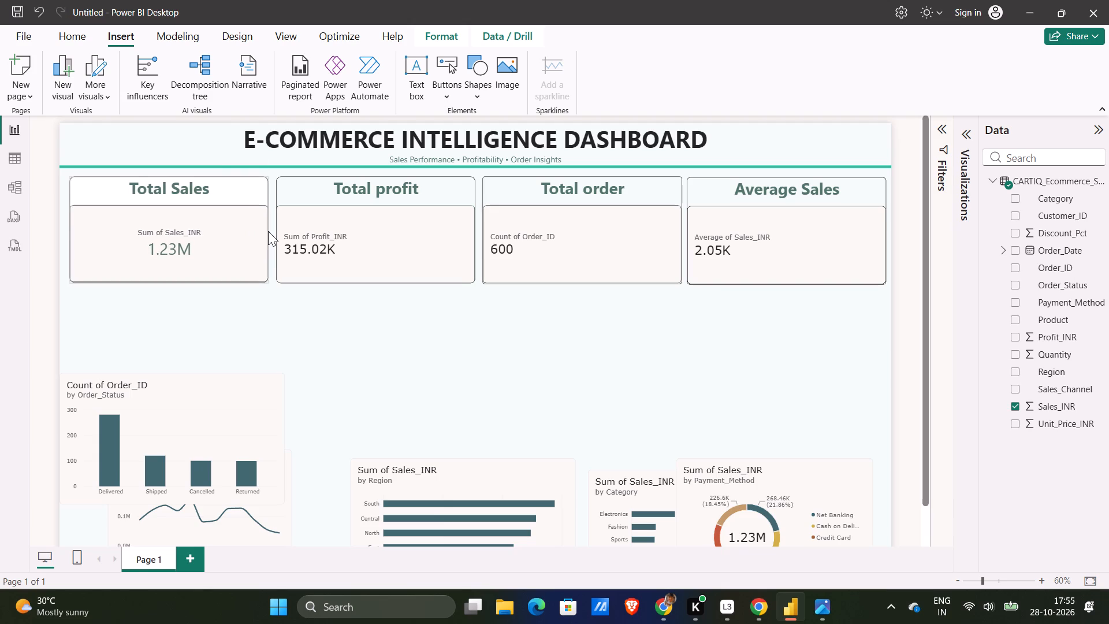
{"action": "left_click_drag", "start_coordinate": [268, 231], "coordinate": [267, 231]}
{"action": "left_click", "coordinate": [338, 288]}
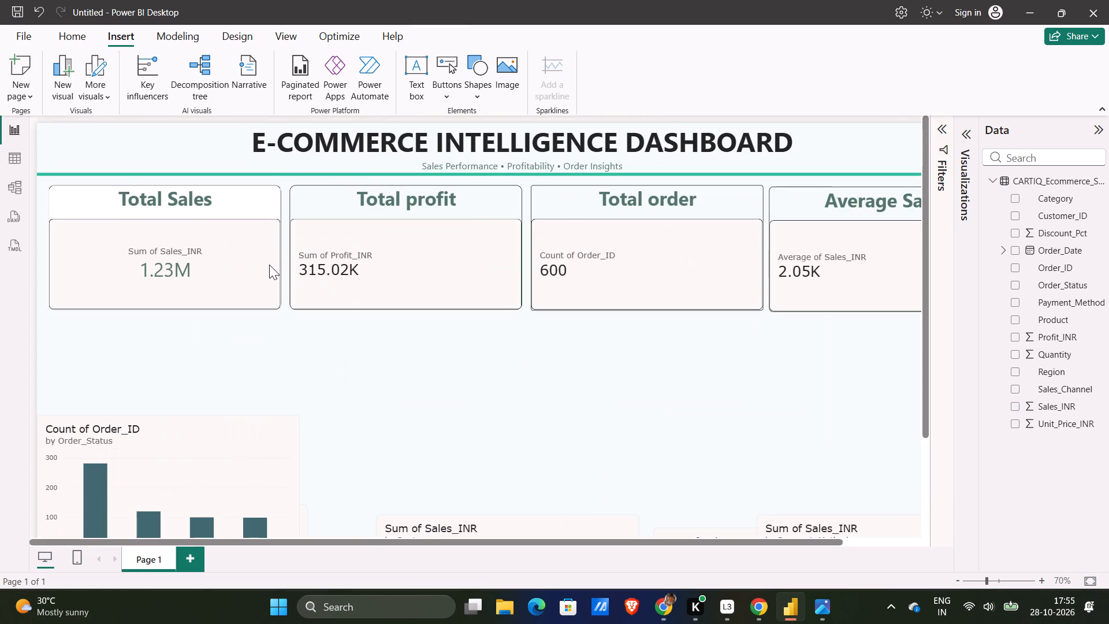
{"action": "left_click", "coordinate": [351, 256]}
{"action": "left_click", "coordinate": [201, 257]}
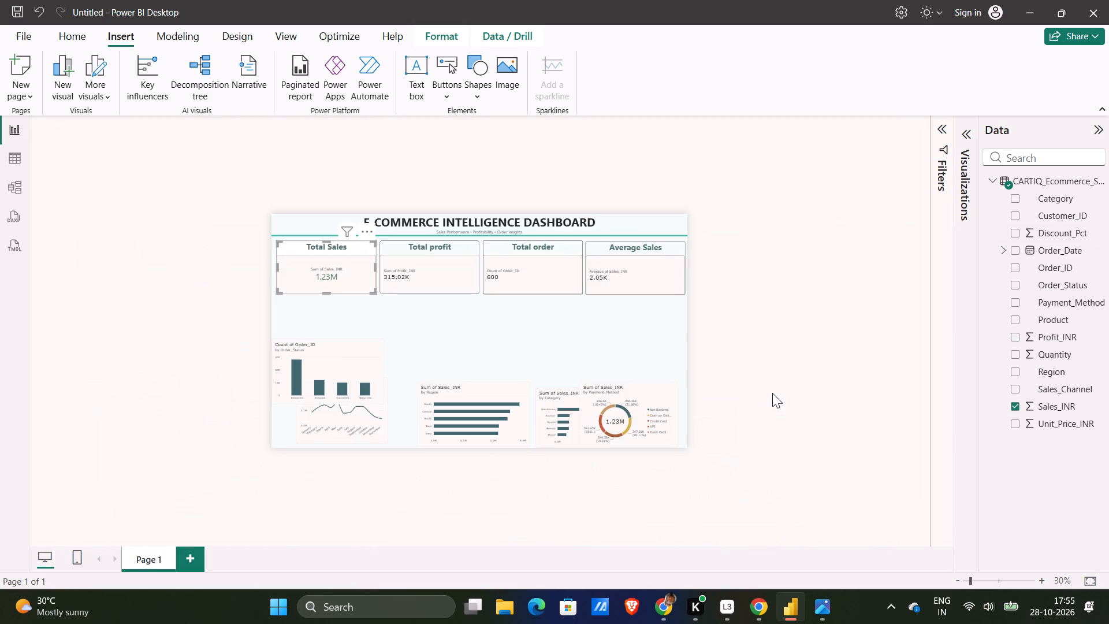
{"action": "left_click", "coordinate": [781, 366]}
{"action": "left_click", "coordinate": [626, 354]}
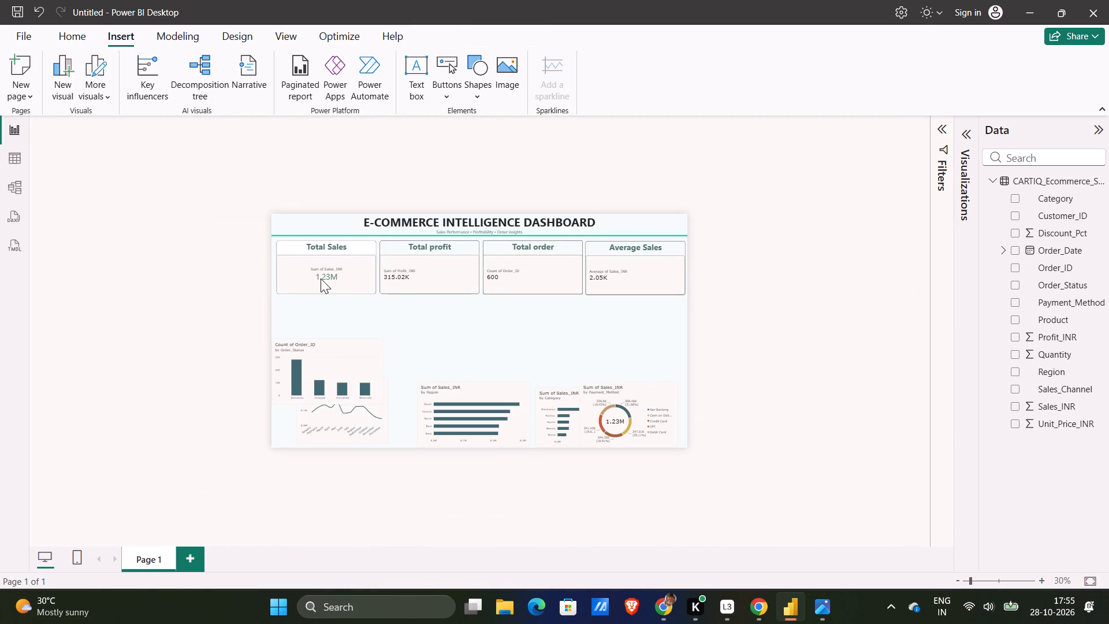
Make the callout value on the Total Sales card bold.
{"action": "left_click", "coordinate": [314, 275]}
{"action": "left_click", "coordinate": [965, 140]}
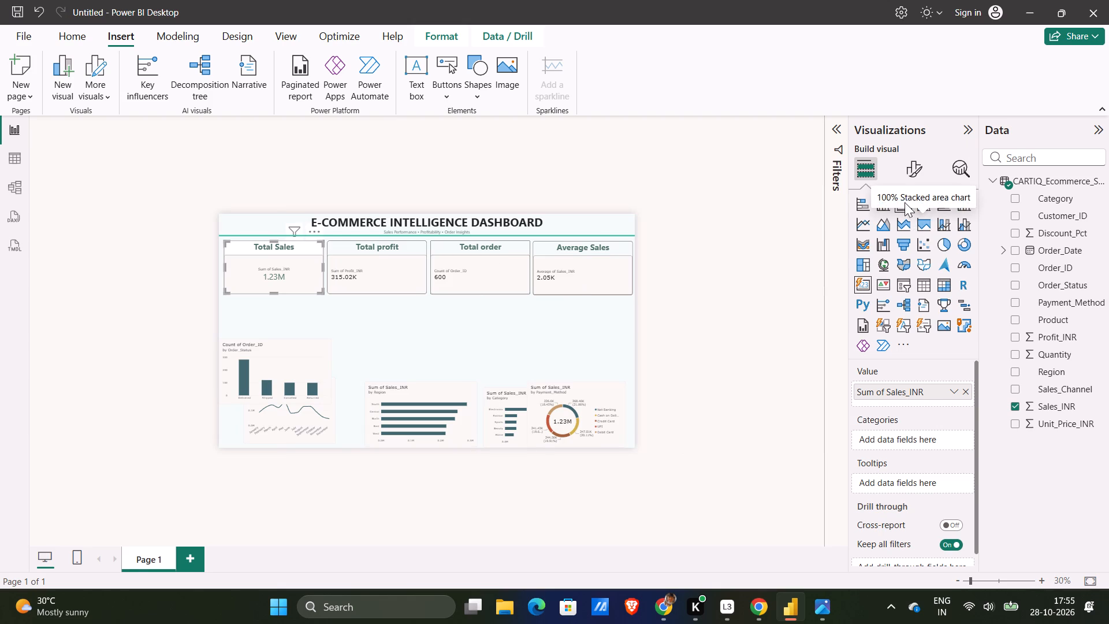
{"action": "left_click", "coordinate": [931, 161]}
{"action": "left_click", "coordinate": [921, 165]}
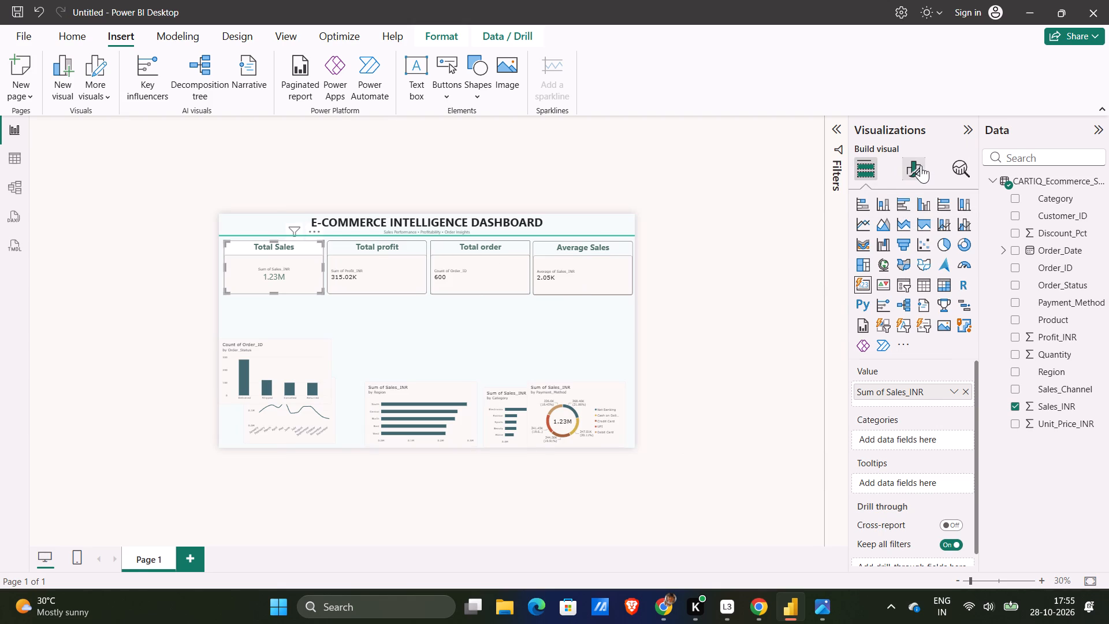
{"action": "left_click", "coordinate": [908, 382]}
{"action": "scroll", "coordinate": [907, 482], "scroll_direction": "down", "scroll_amount": 1}
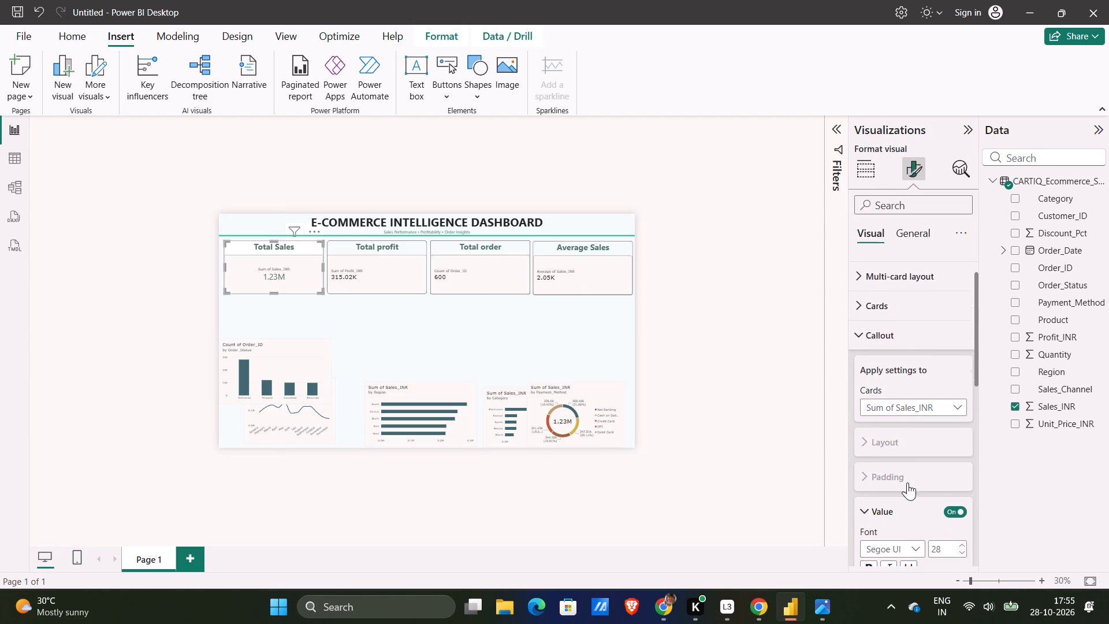
{"action": "scroll", "coordinate": [907, 482], "scroll_direction": "down", "scroll_amount": 1}
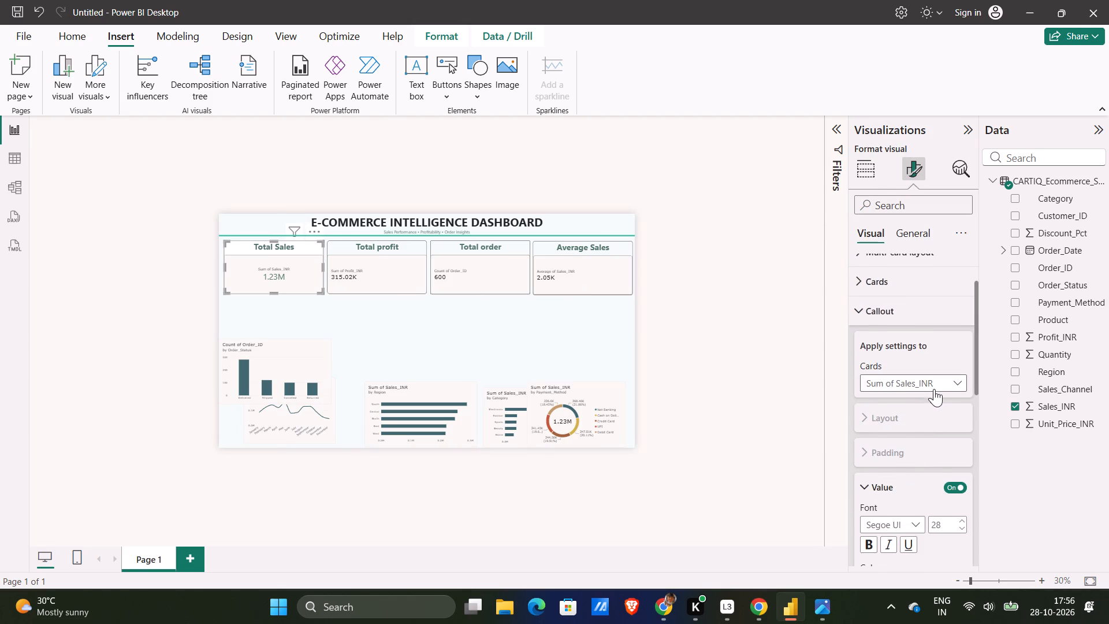
{"action": "left_click", "coordinate": [936, 386]}
{"action": "left_click", "coordinate": [938, 384]}
{"action": "scroll", "coordinate": [917, 481], "scroll_direction": "down", "scroll_amount": 1}
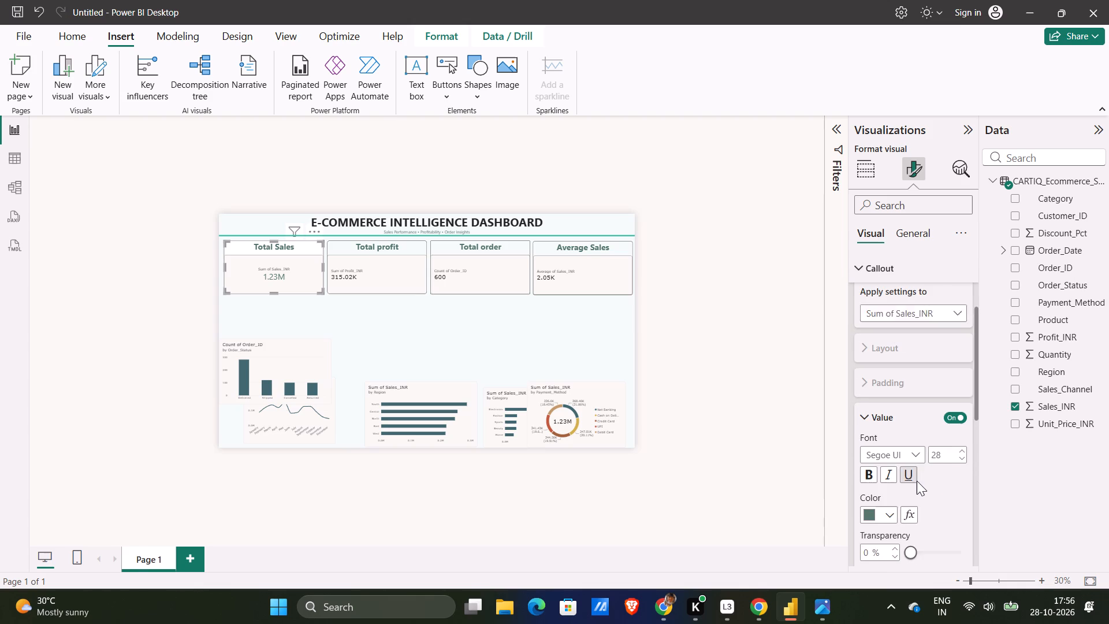
{"action": "scroll", "coordinate": [917, 481], "scroll_direction": "down", "scroll_amount": 1}
{"action": "left_click", "coordinate": [867, 463]}
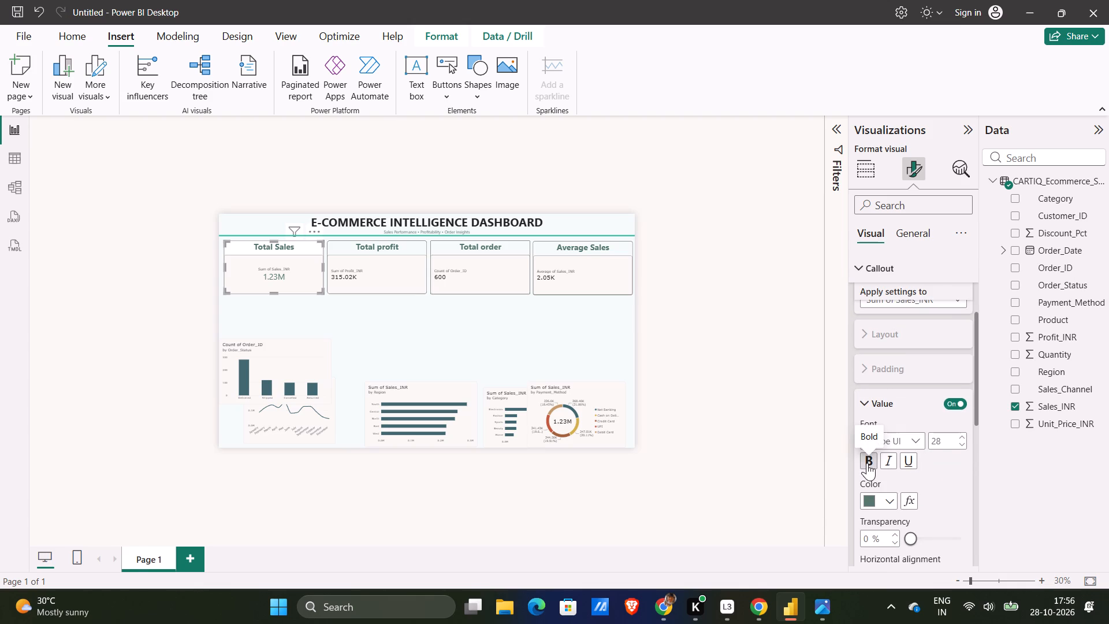
Remove the bold formatting from the callout value on the Total Sales card.
{"action": "left_click", "coordinate": [867, 463]}
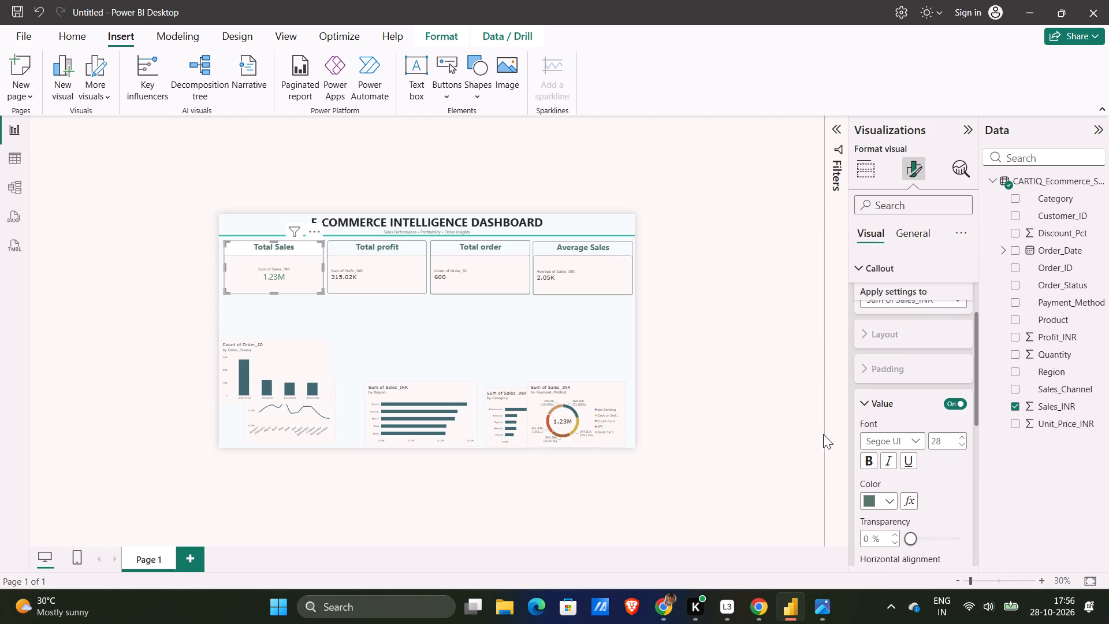
{"action": "left_click", "coordinate": [925, 440]}
{"action": "left_click", "coordinate": [925, 440]}
{"action": "left_click", "coordinate": [875, 457]}
{"action": "left_click", "coordinate": [875, 457]}
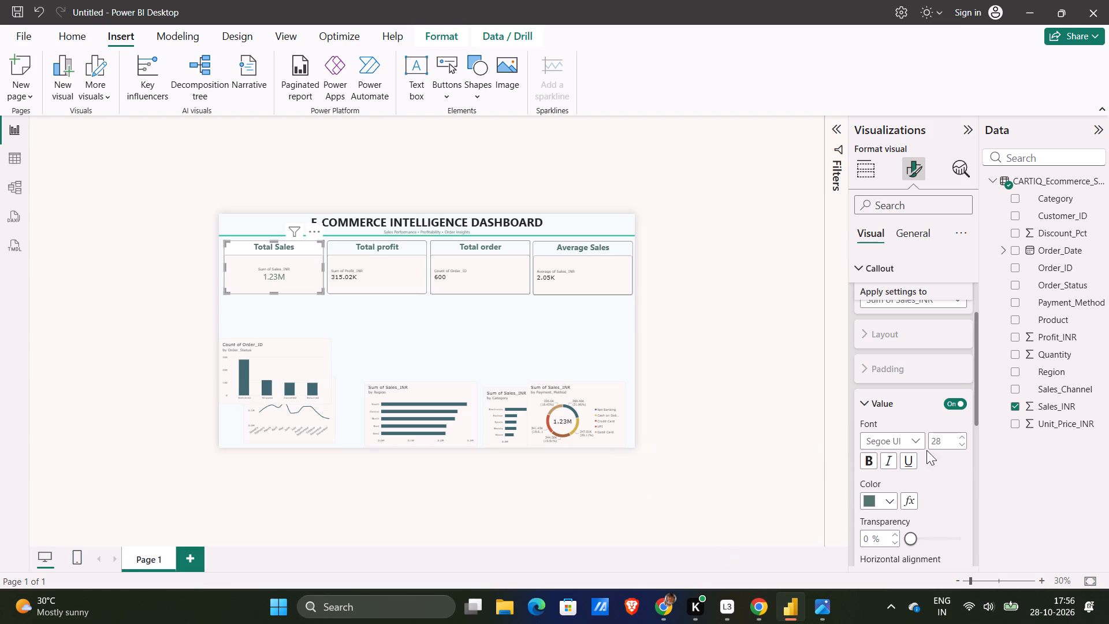
Look through the remaining callout options of the Total Sales card, including the available display units.
{"action": "scroll", "coordinate": [905, 506], "scroll_direction": "down", "scroll_amount": 1}
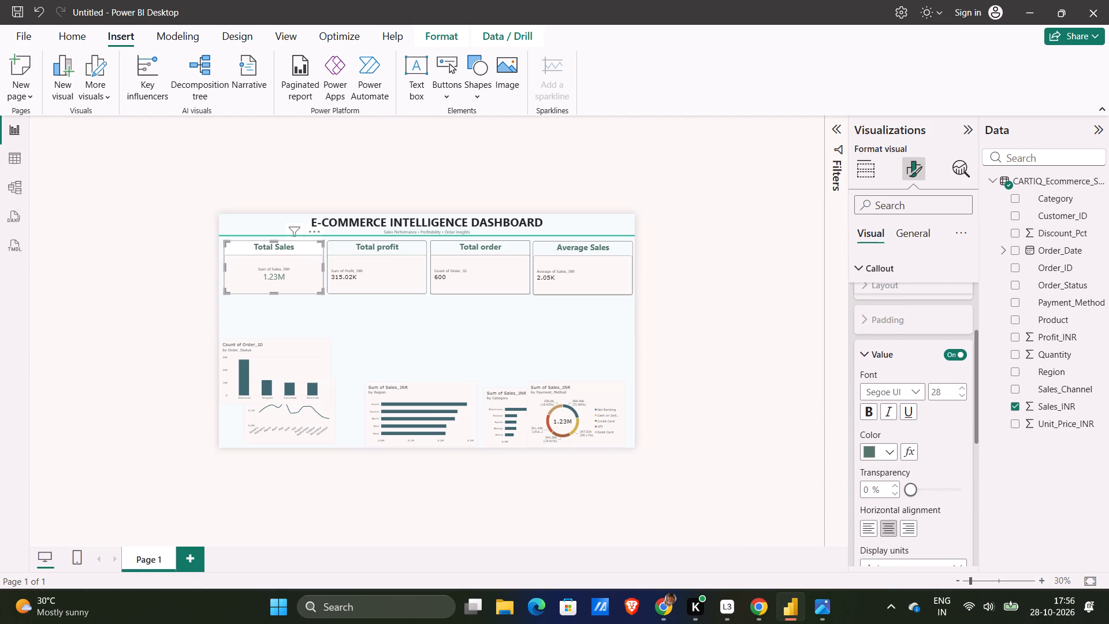
{"action": "scroll", "coordinate": [900, 512], "scroll_direction": "down", "scroll_amount": 2}
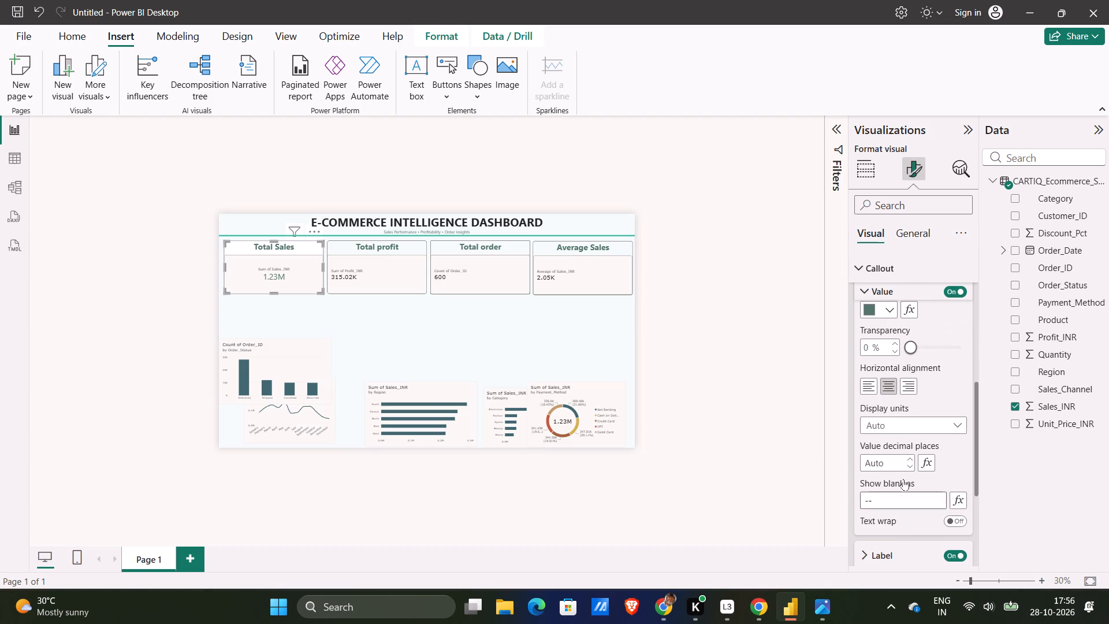
{"action": "left_click", "coordinate": [921, 422]}
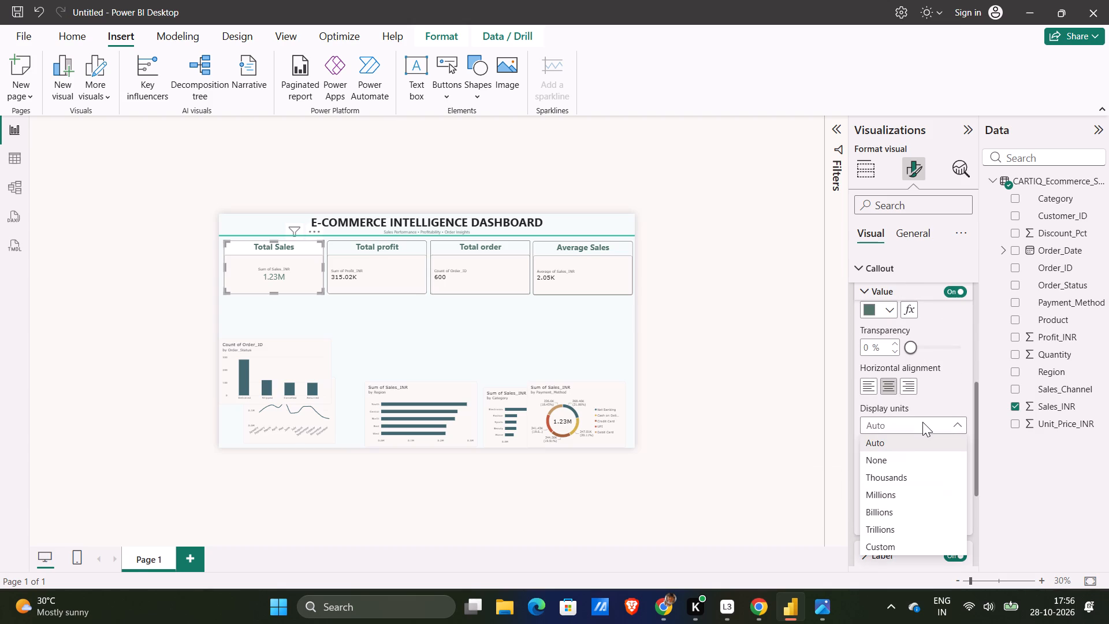
{"action": "left_click", "coordinate": [922, 422]}
{"action": "scroll", "coordinate": [864, 484], "scroll_direction": "down", "scroll_amount": 2}
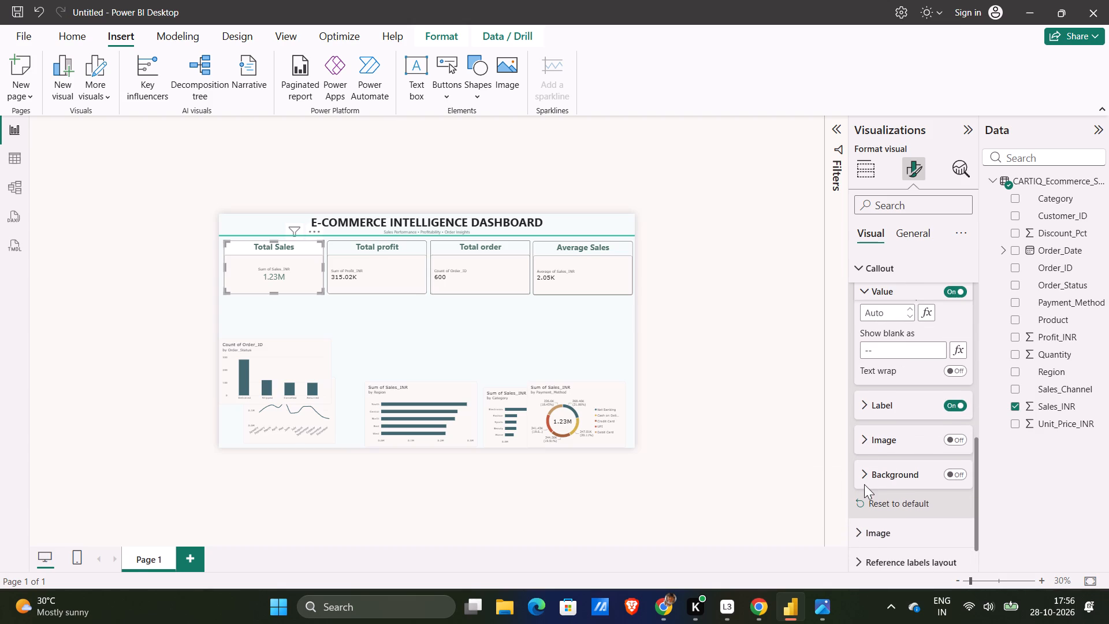
{"action": "scroll", "coordinate": [898, 454], "scroll_direction": "down", "scroll_amount": 1}
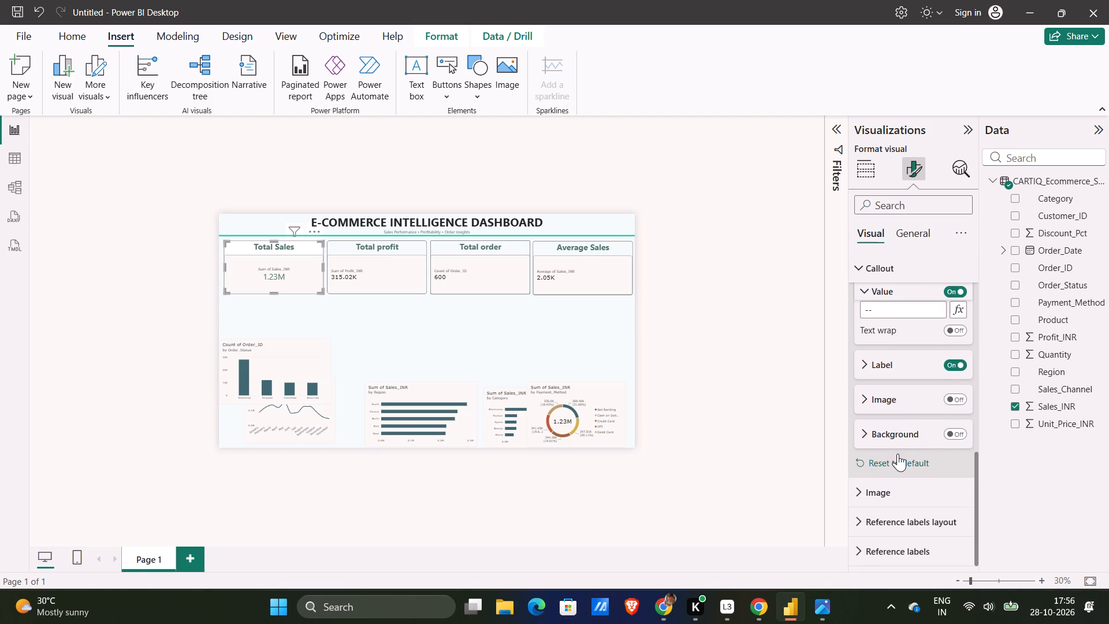
{"action": "scroll", "coordinate": [898, 454], "scroll_direction": "down", "scroll_amount": 1}
On the Total profit card, apply the callout settings to Sum of Profit_INR and centre its value horizontally.
{"action": "left_click", "coordinate": [371, 279]}
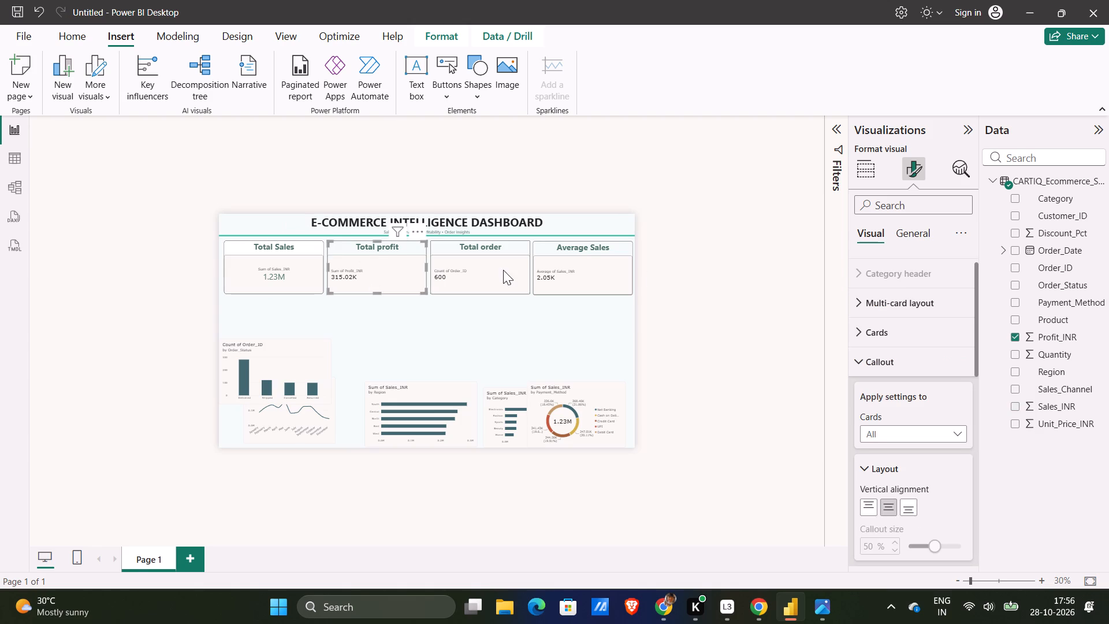
{"action": "scroll", "coordinate": [928, 324], "scroll_direction": "up", "scroll_amount": 1}
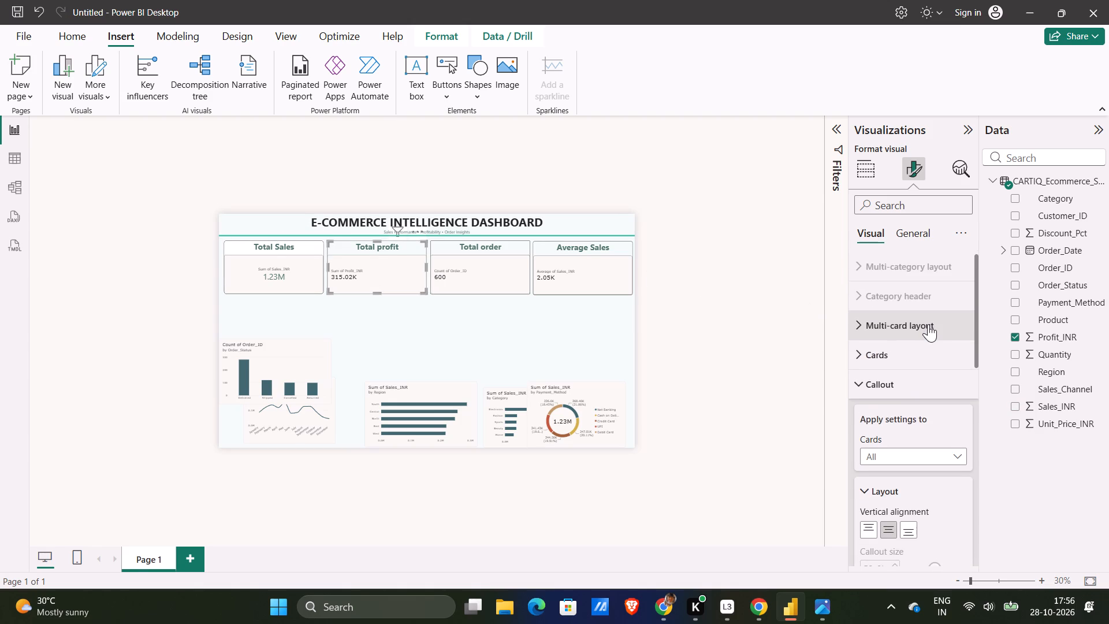
{"action": "scroll", "coordinate": [928, 324], "scroll_direction": "up", "scroll_amount": 2}
{"action": "left_click", "coordinate": [935, 380]}
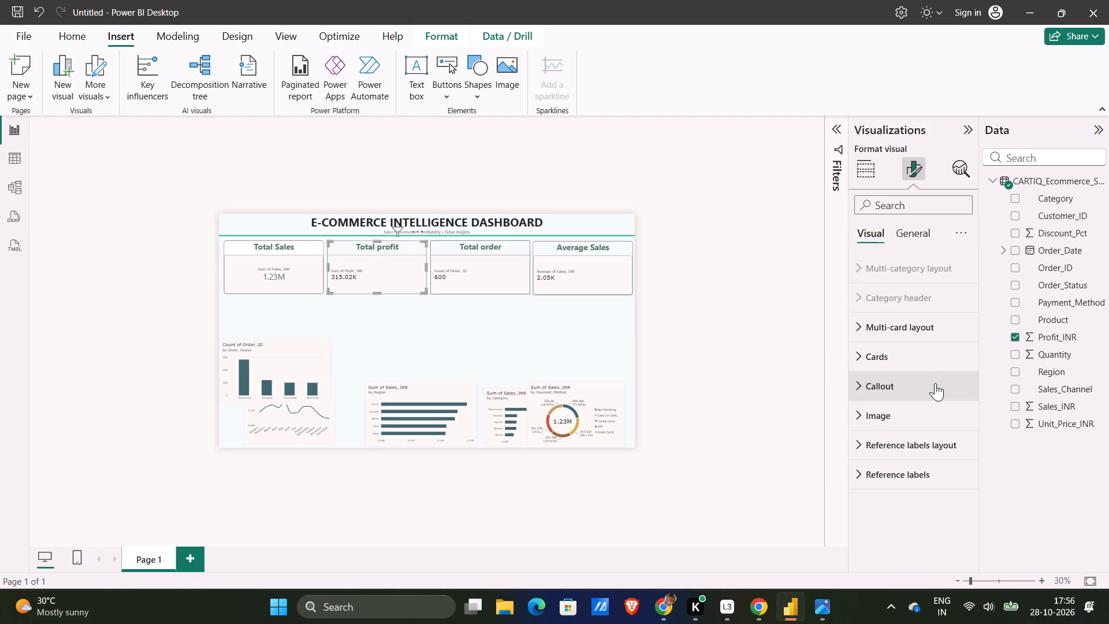
{"action": "left_click", "coordinate": [917, 389]}
{"action": "scroll", "coordinate": [925, 455], "scroll_direction": "down", "scroll_amount": 1}
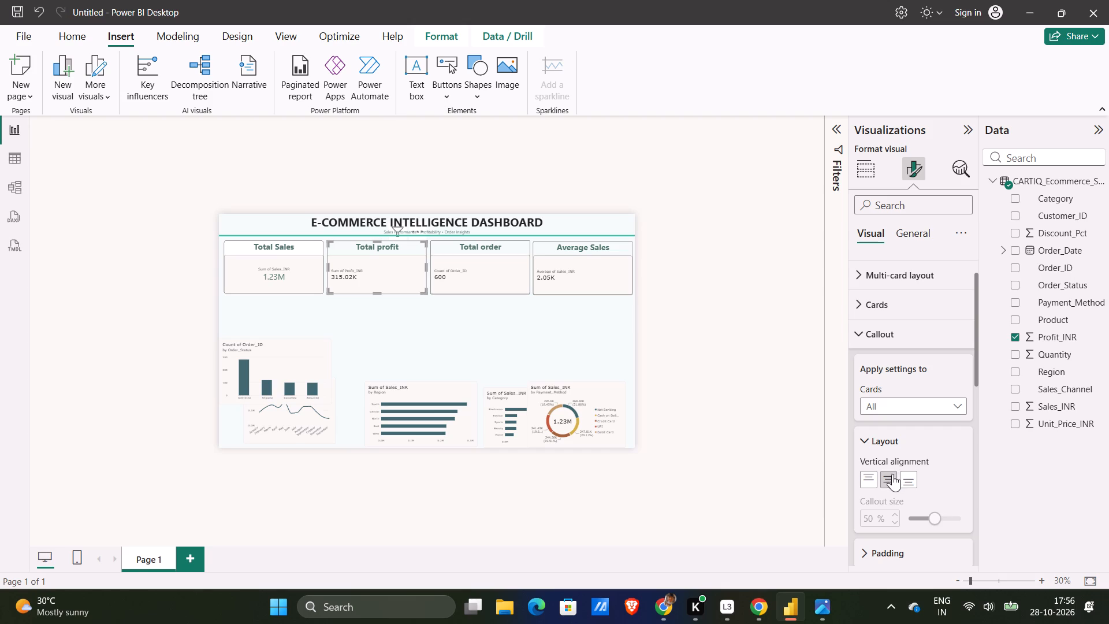
{"action": "left_click", "coordinate": [892, 474]}
{"action": "left_click", "coordinate": [922, 398]}
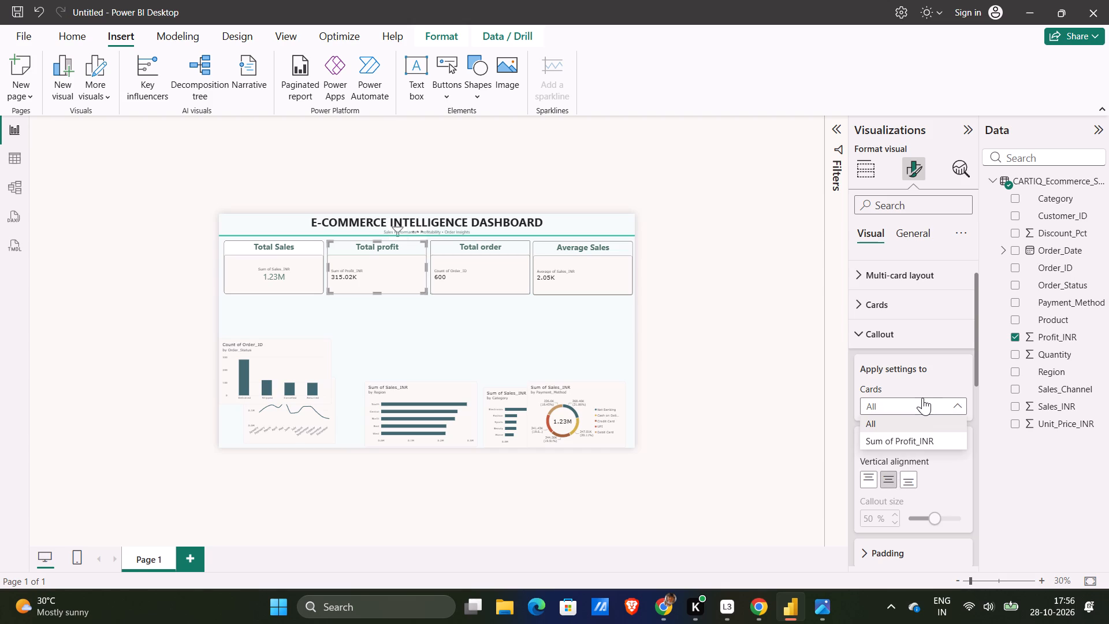
{"action": "left_click", "coordinate": [933, 438]}
{"action": "left_click", "coordinate": [887, 482]}
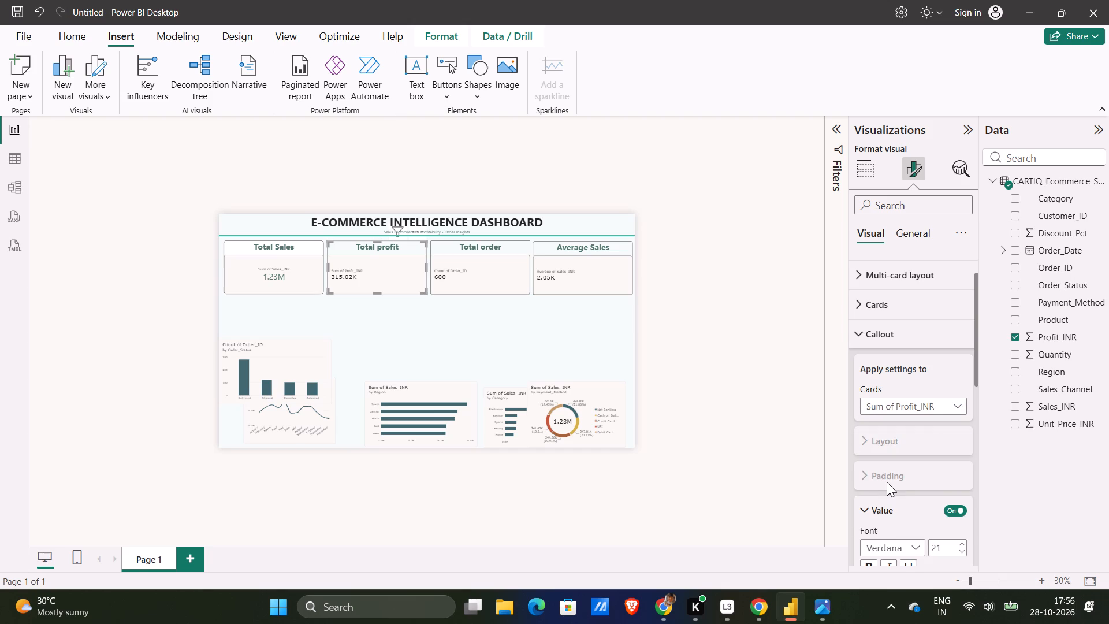
{"action": "scroll", "coordinate": [929, 476], "scroll_direction": "down", "scroll_amount": 1}
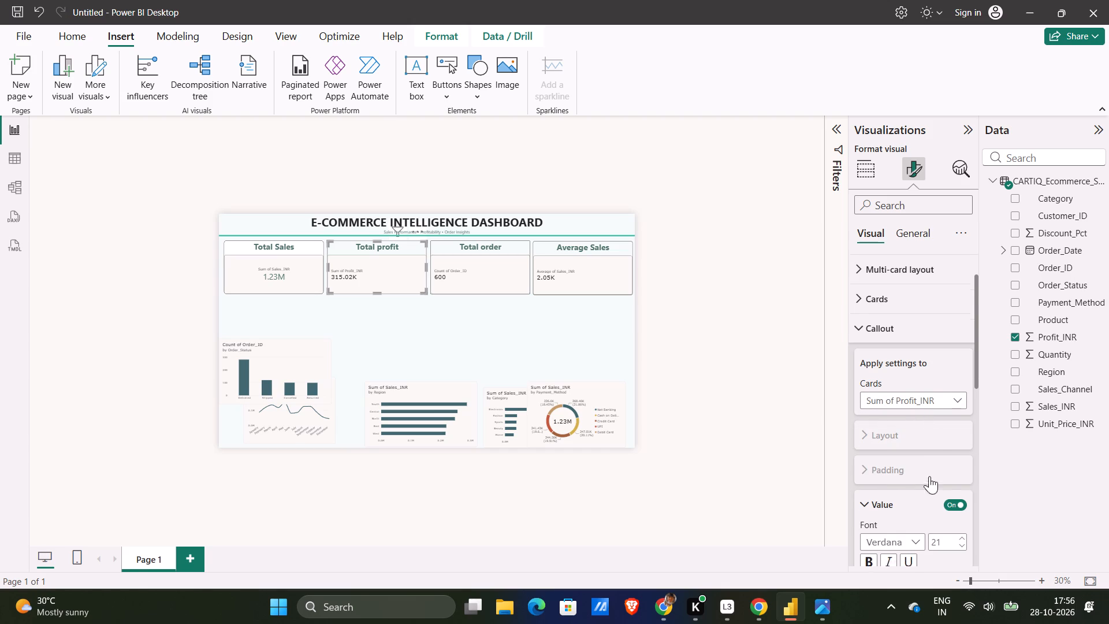
{"action": "scroll", "coordinate": [929, 476], "scroll_direction": "down", "scroll_amount": 2}
{"action": "left_click", "coordinate": [896, 538]}
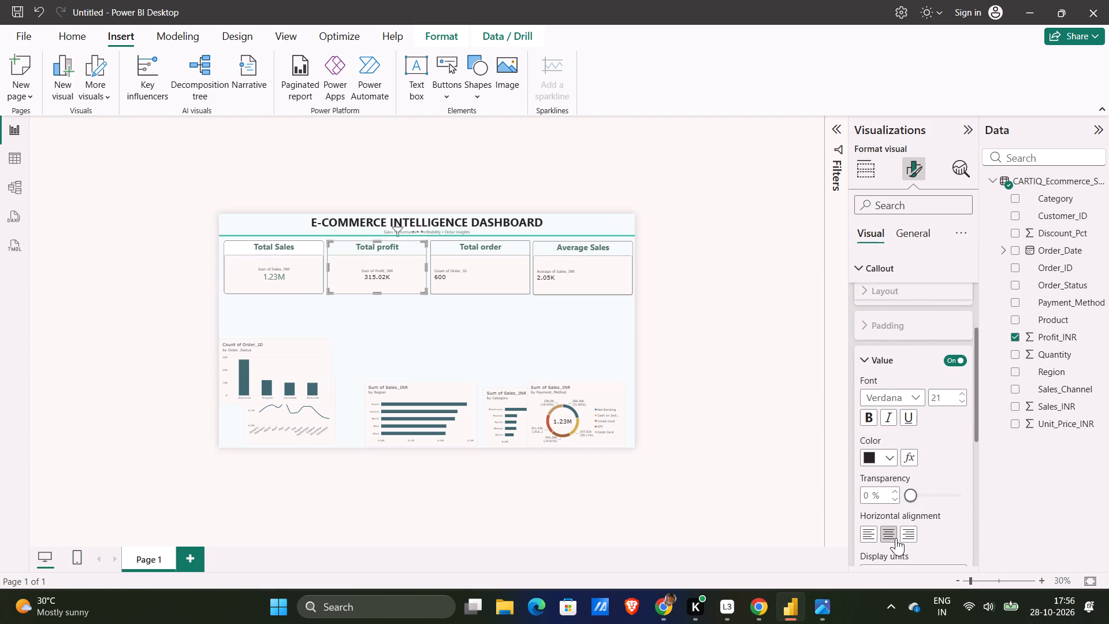
Format the Total profit callout value in Segoe UI, size 28, with the muted green used on the Total Sales value.
{"action": "left_click", "coordinate": [900, 402]}
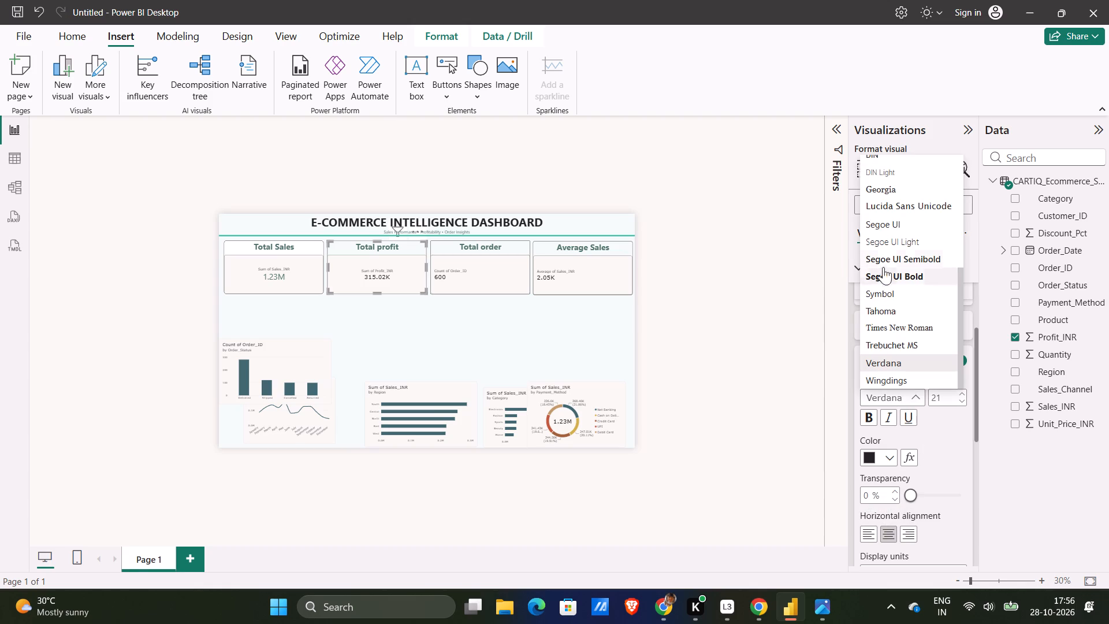
{"action": "left_click", "coordinate": [880, 226]}
{"action": "left_click", "coordinate": [948, 408]}
{"action": "left_click", "coordinate": [948, 406]}
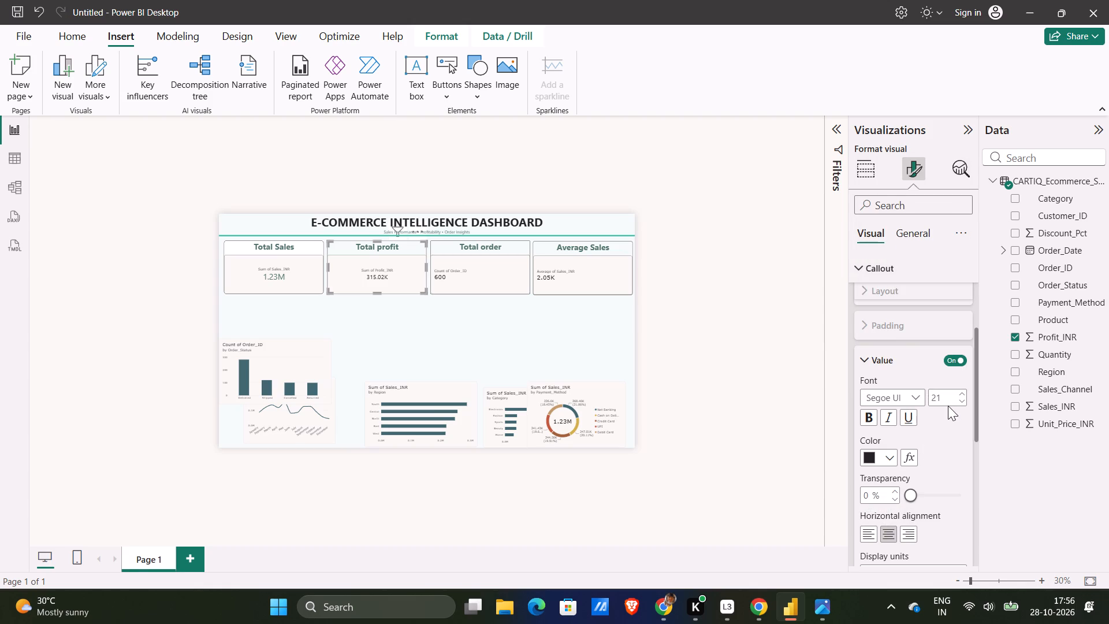
{"action": "left_click", "coordinate": [948, 395]}
{"action": "type", "text": "28"}
{"action": "left_click", "coordinate": [891, 455]}
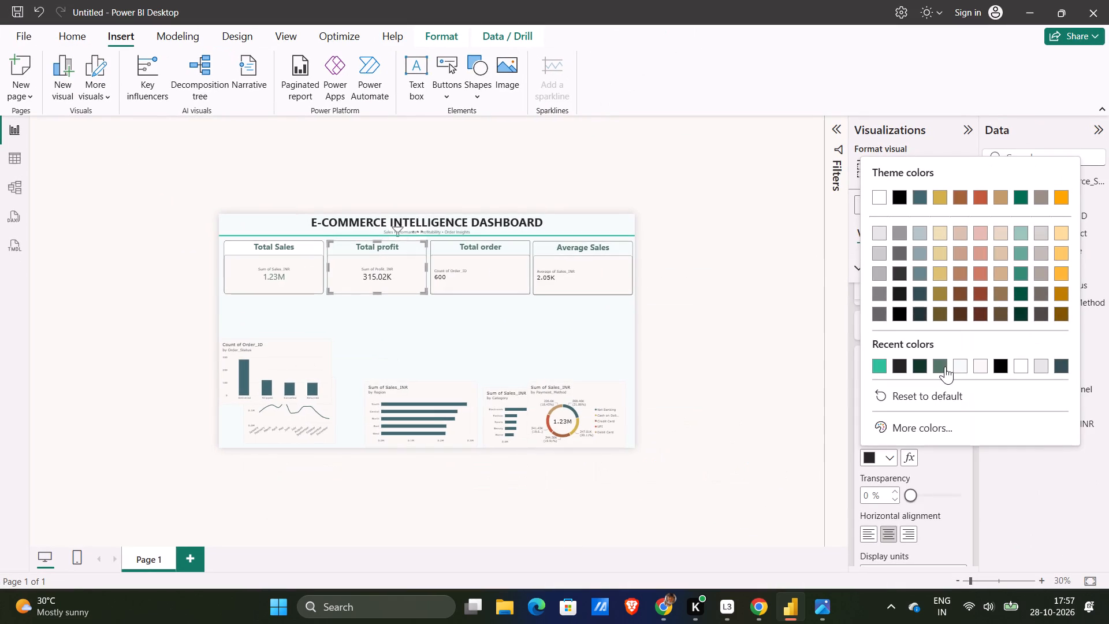
{"action": "left_click", "coordinate": [945, 366]}
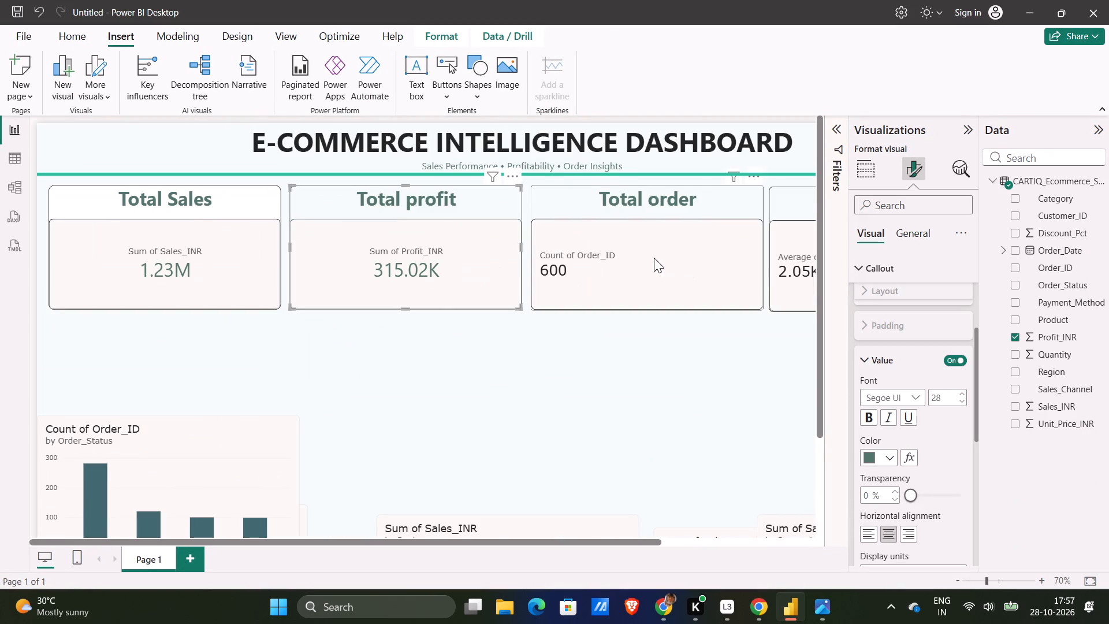
Format the Total order callout value in Segoe UI, size 28, horizontally centred, with the same muted green.
{"action": "scroll", "coordinate": [585, 353], "scroll_direction": "left", "scroll_amount": 1}
{"action": "left_click", "coordinate": [528, 257]}
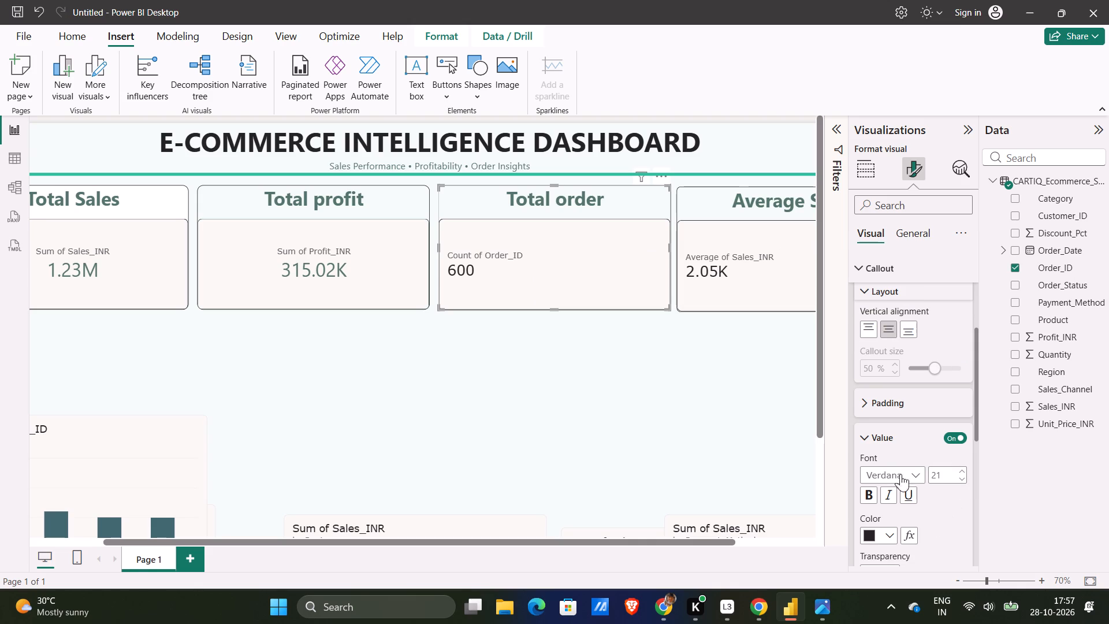
{"action": "left_click", "coordinate": [898, 476]}
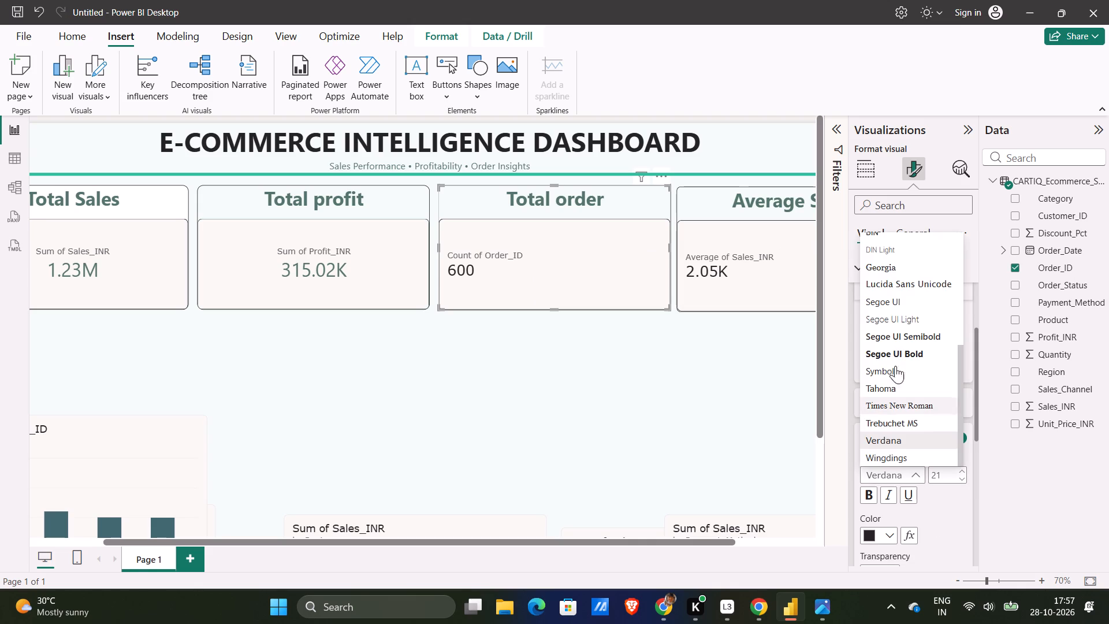
{"action": "left_click", "coordinate": [899, 294]}
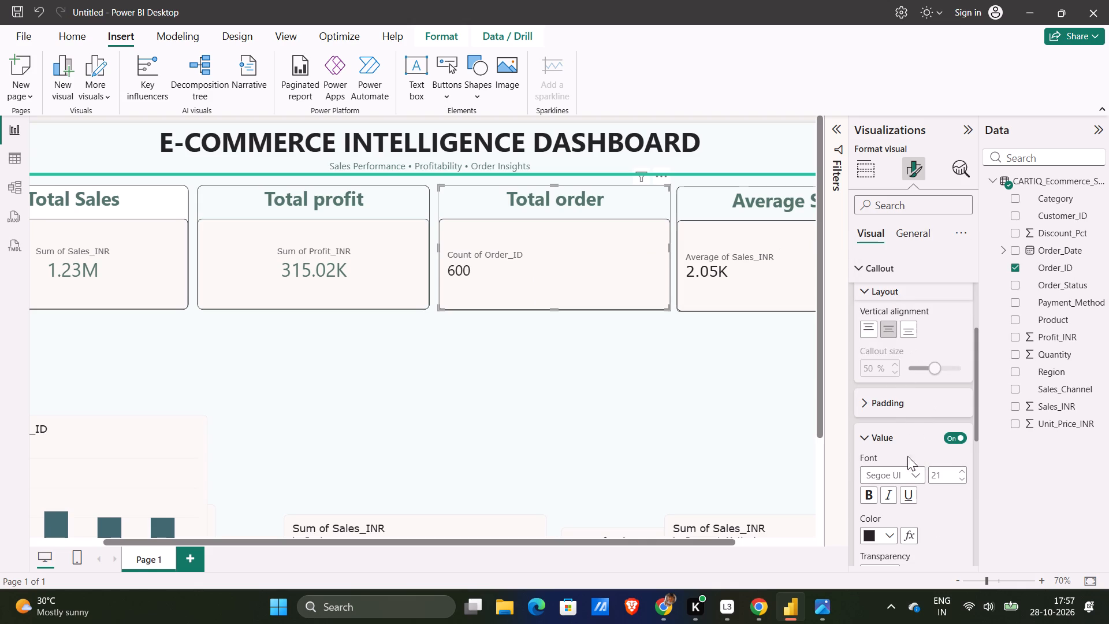
{"action": "left_click", "coordinate": [965, 528]}
{"action": "left_click", "coordinate": [553, 261]}
{"action": "scroll", "coordinate": [885, 508], "scroll_direction": "down", "scroll_amount": 1}
{"action": "left_click", "coordinate": [892, 558]}
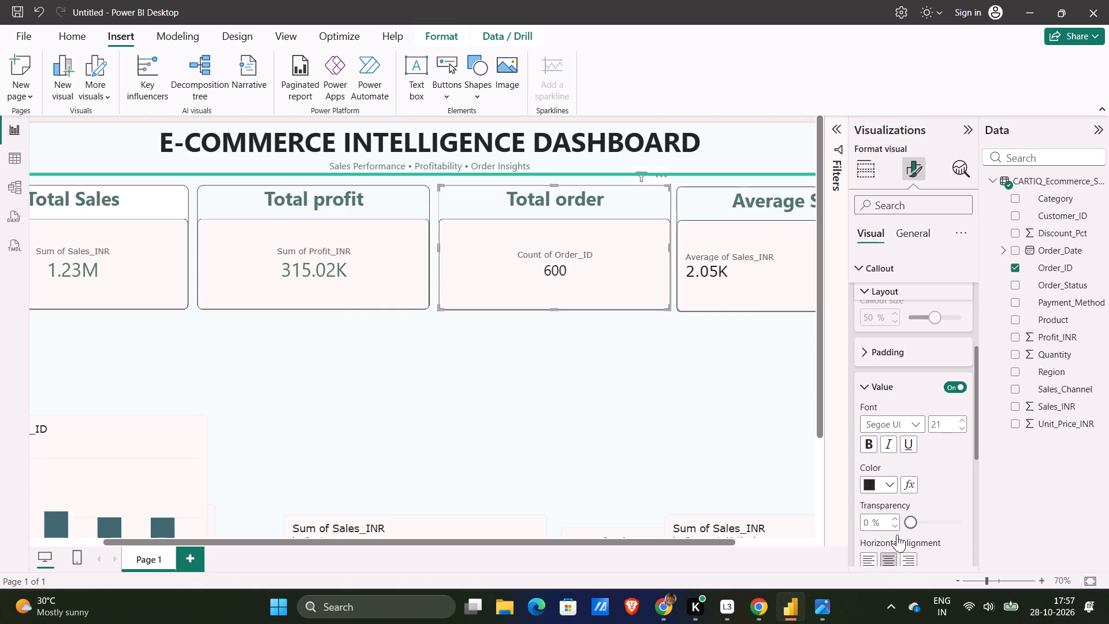
{"action": "left_click", "coordinate": [938, 421]}
{"action": "type", "text": "28"}
{"action": "left_click", "coordinate": [883, 483]}
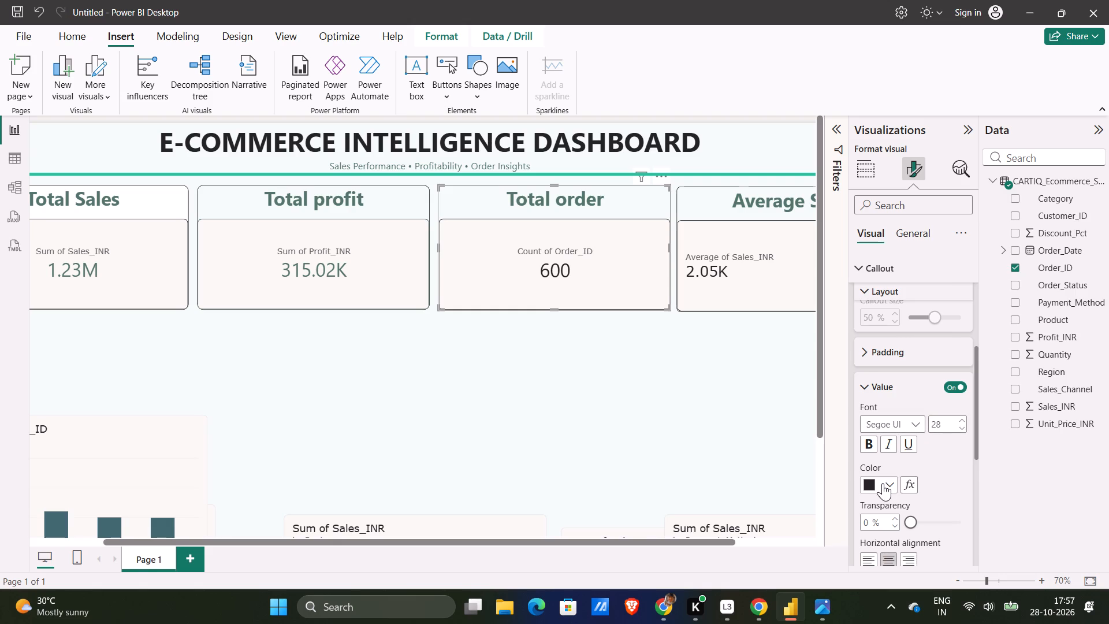
{"action": "left_click", "coordinate": [880, 389]}
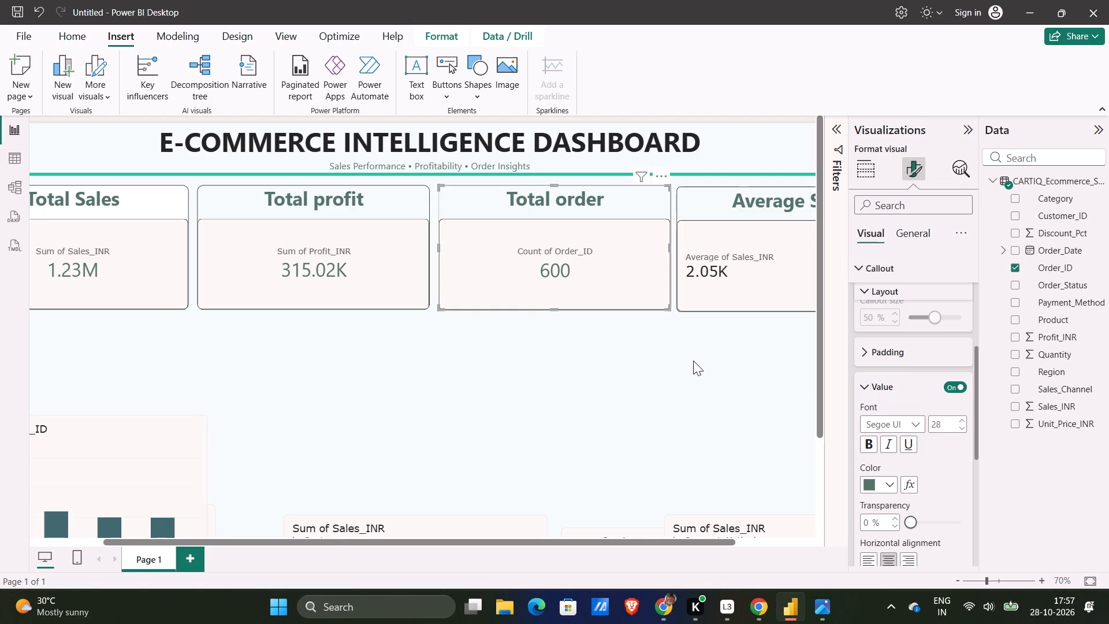
{"action": "left_click", "coordinate": [693, 362]}
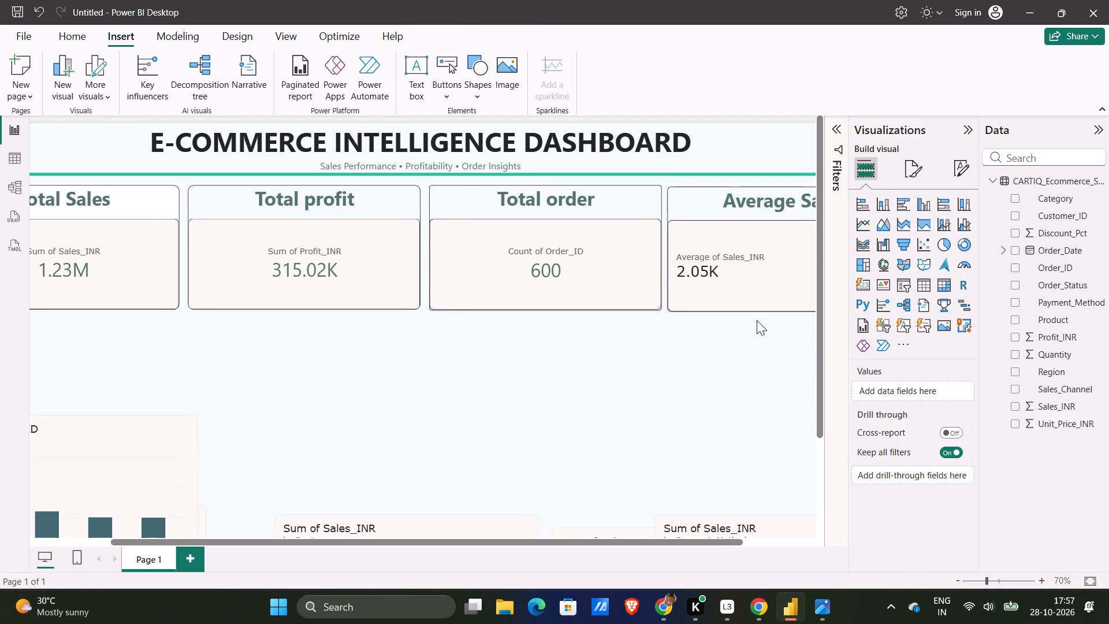
Set the Average Sales card's callout value font to Segoe UI, size 28.
{"action": "left_click", "coordinate": [695, 254]}
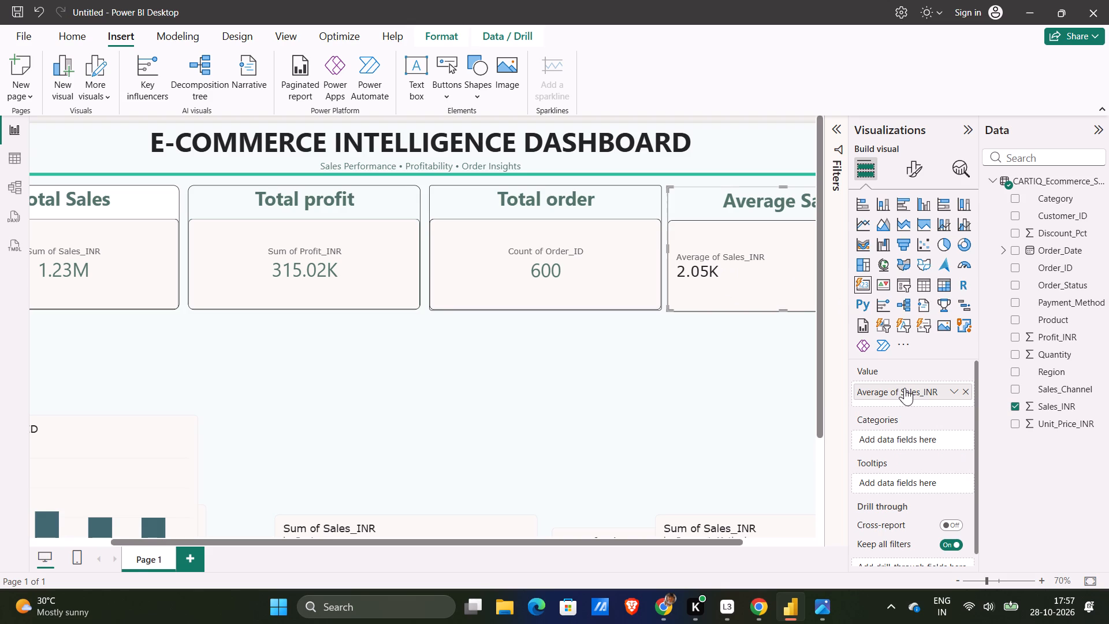
{"action": "scroll", "coordinate": [924, 454], "scroll_direction": "down", "scroll_amount": 1}
{"action": "left_click", "coordinate": [910, 162]}
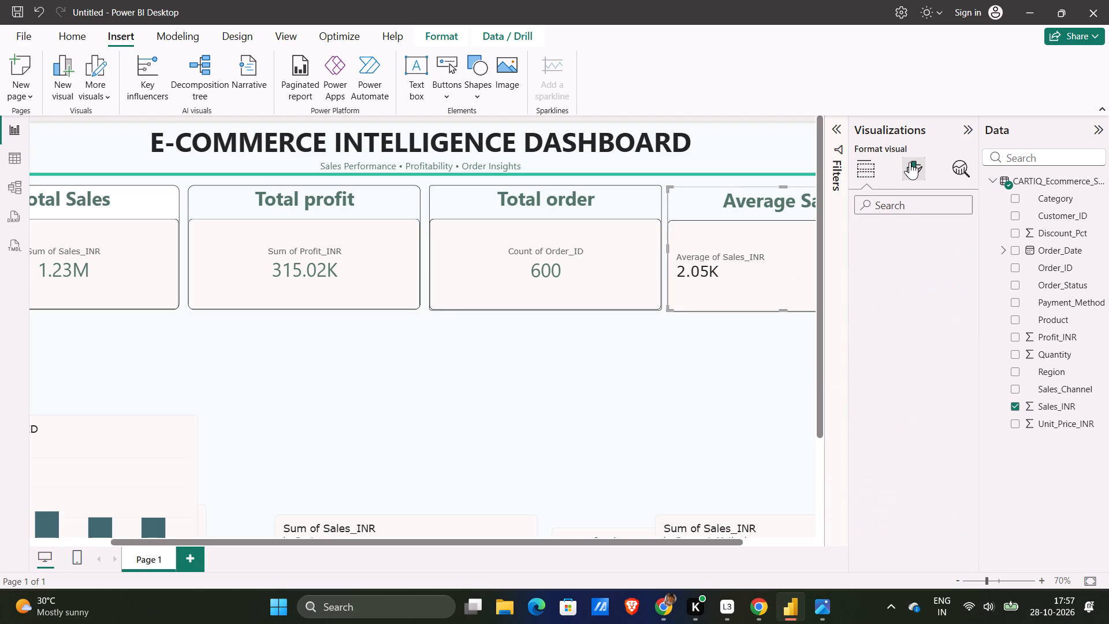
{"action": "left_click", "coordinate": [909, 381]}
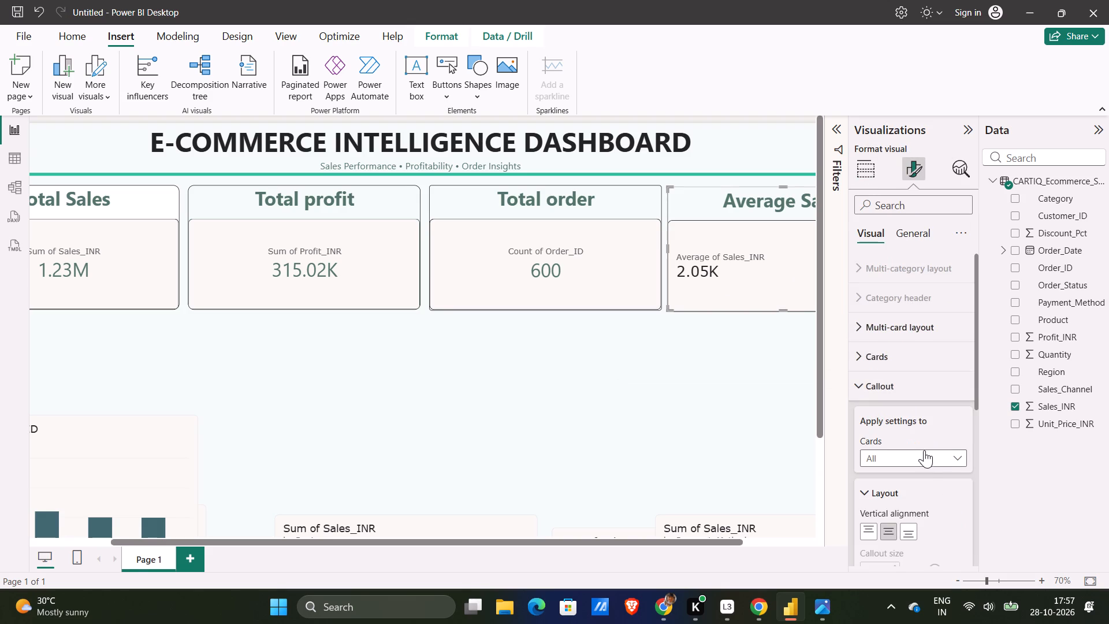
{"action": "scroll", "coordinate": [924, 450], "scroll_direction": "down", "scroll_amount": 2}
{"action": "scroll", "coordinate": [915, 405], "scroll_direction": "up", "scroll_amount": 1}
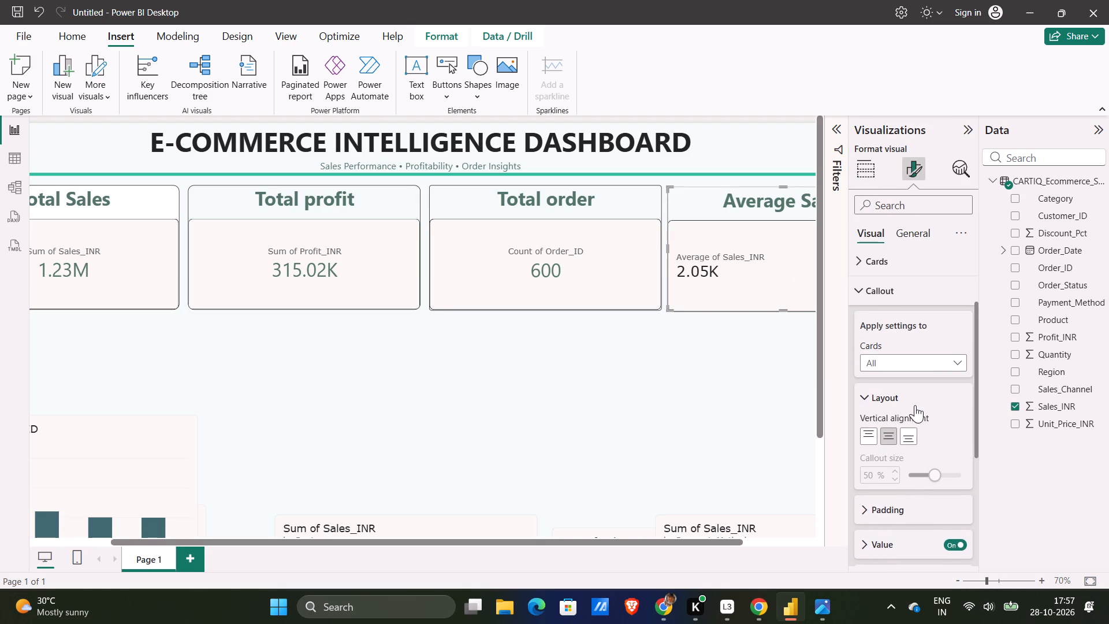
{"action": "scroll", "coordinate": [915, 405], "scroll_direction": "up", "scroll_amount": 1}
{"action": "scroll", "coordinate": [909, 465], "scroll_direction": "down", "scroll_amount": 1}
{"action": "left_click", "coordinate": [906, 491]}
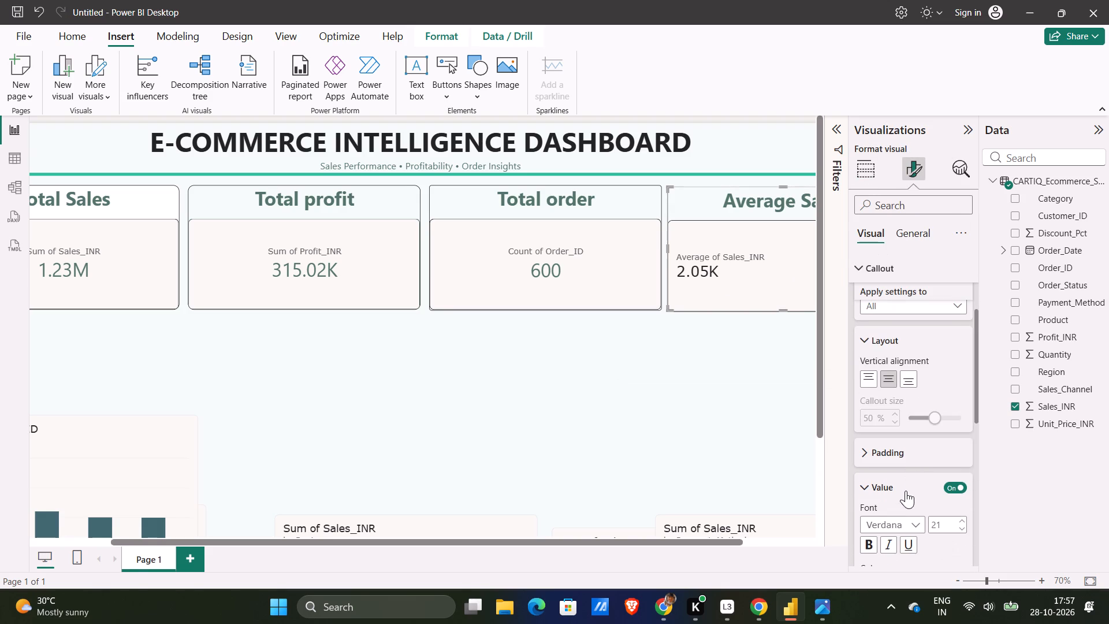
{"action": "scroll", "coordinate": [906, 491], "scroll_direction": "down", "scroll_amount": 1}
{"action": "left_click", "coordinate": [900, 450]}
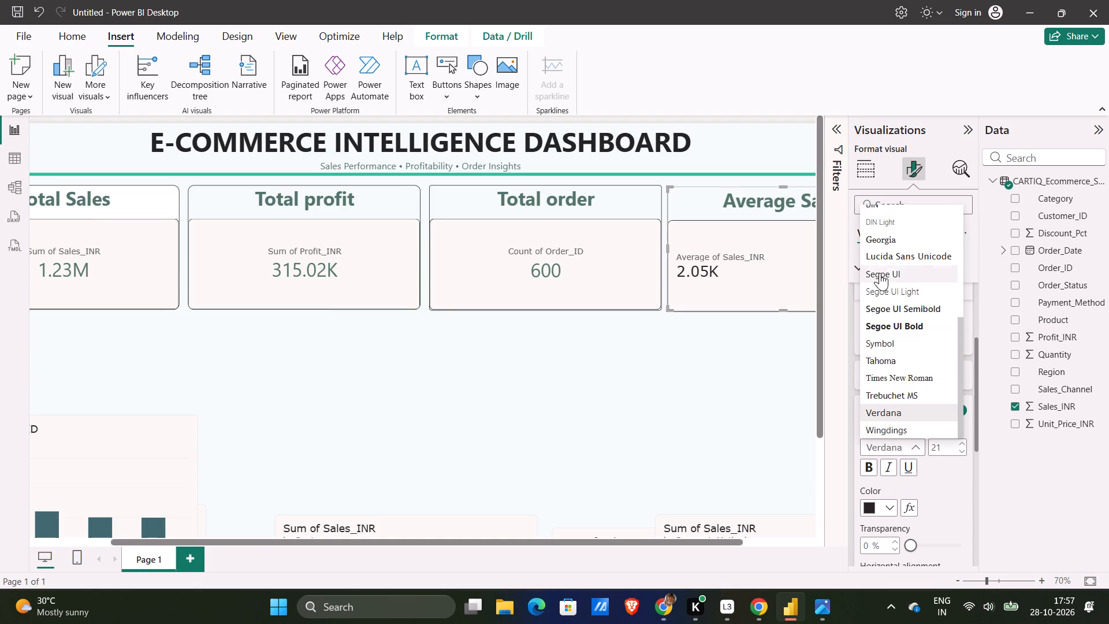
{"action": "left_click", "coordinate": [880, 272]}
{"action": "left_click", "coordinate": [951, 441]}
{"action": "type", "text": "28"}
Give the Average Sales callout value the same muted green as the other cards and centre it horizontally.
{"action": "left_click", "coordinate": [886, 497]}
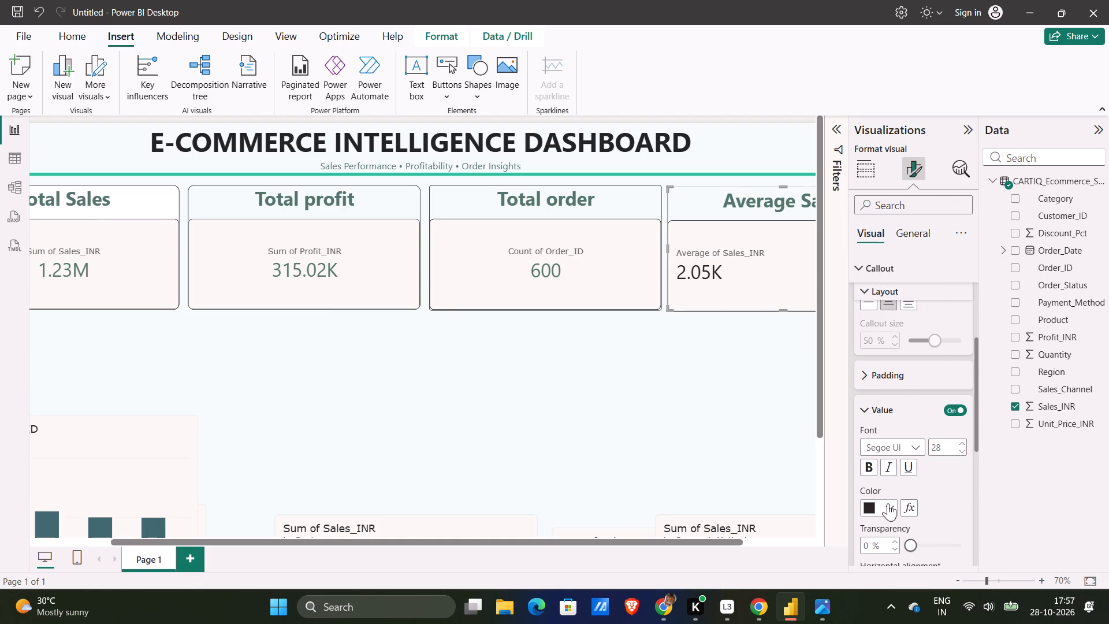
{"action": "left_click", "coordinate": [888, 504]}
{"action": "left_click", "coordinate": [885, 417]}
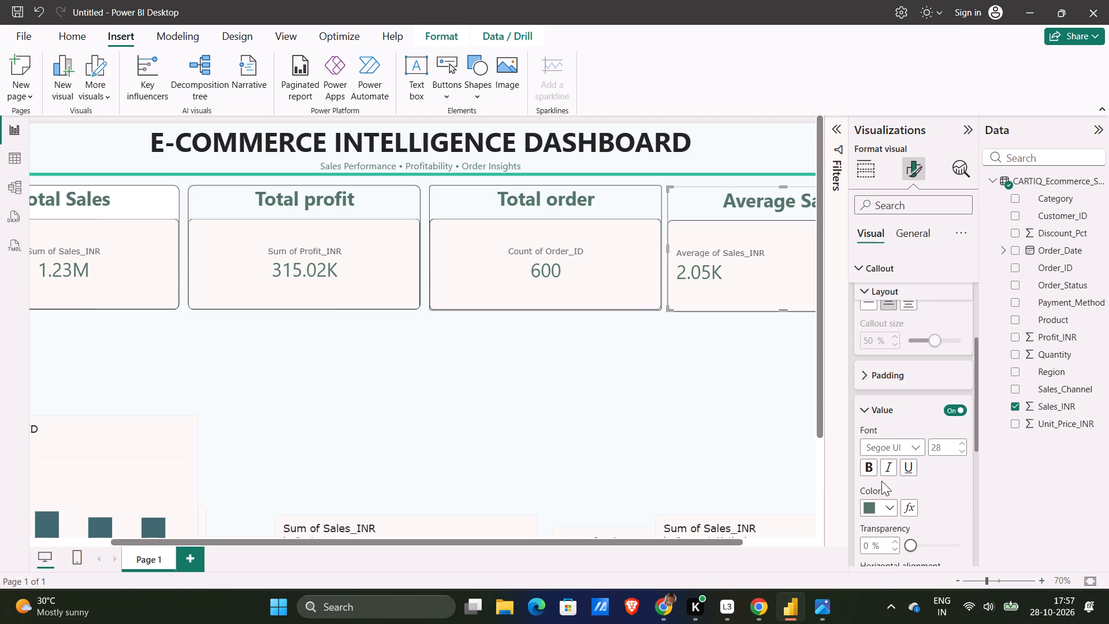
{"action": "scroll", "coordinate": [921, 439], "scroll_direction": "down", "scroll_amount": 1}
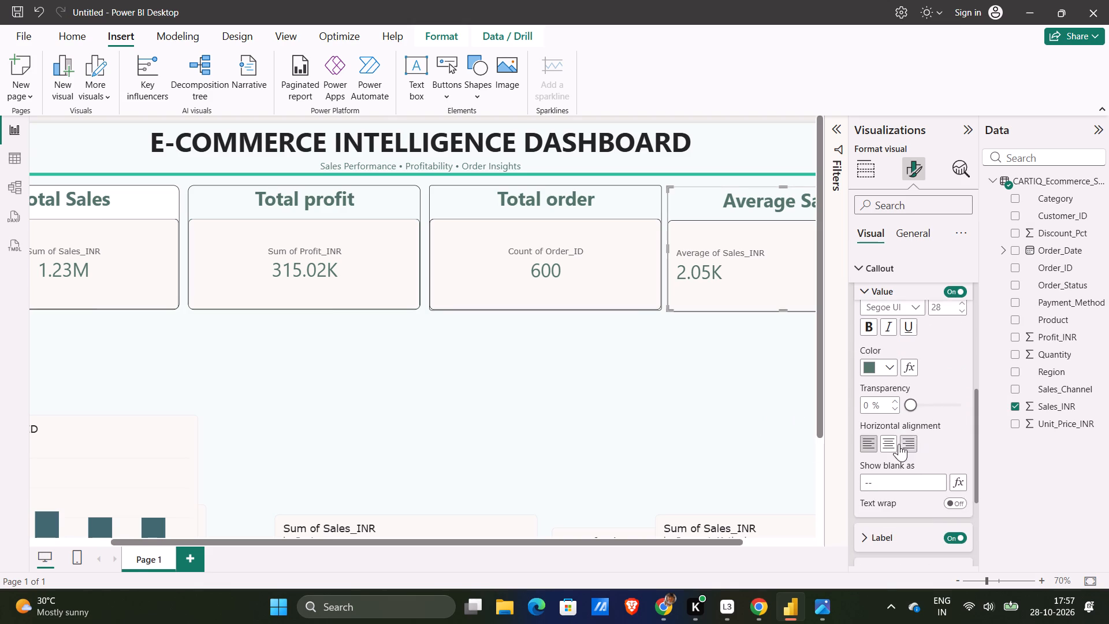
{"action": "left_click", "coordinate": [885, 443]}
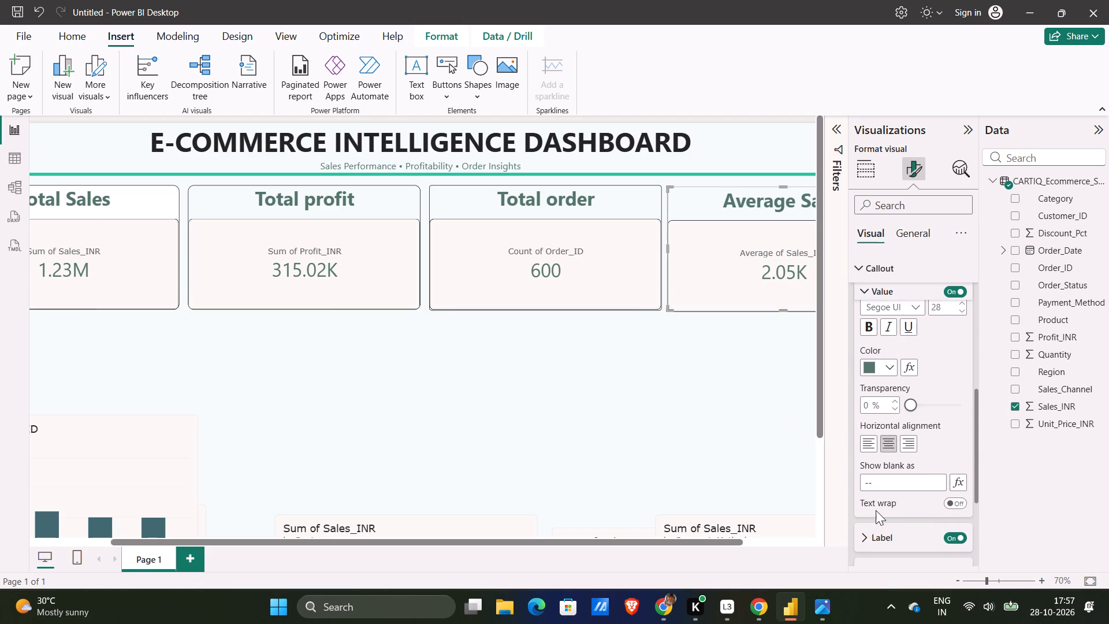
{"action": "scroll", "coordinate": [876, 510], "scroll_direction": "down", "scroll_amount": 2}
{"action": "left_click", "coordinate": [723, 442]}
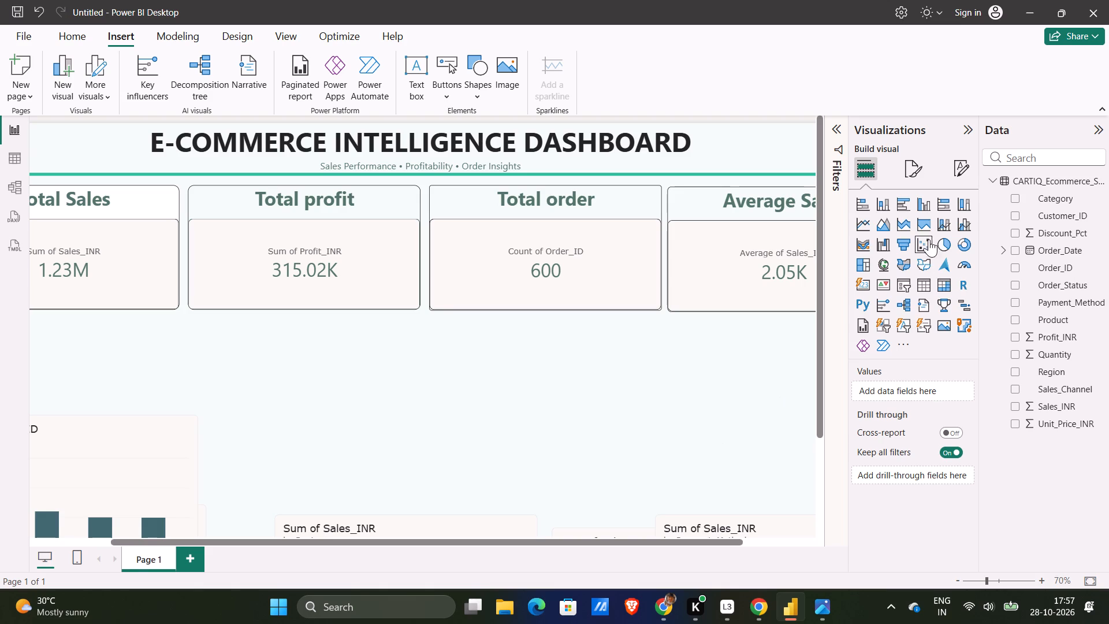
{"action": "left_click", "coordinate": [967, 129]}
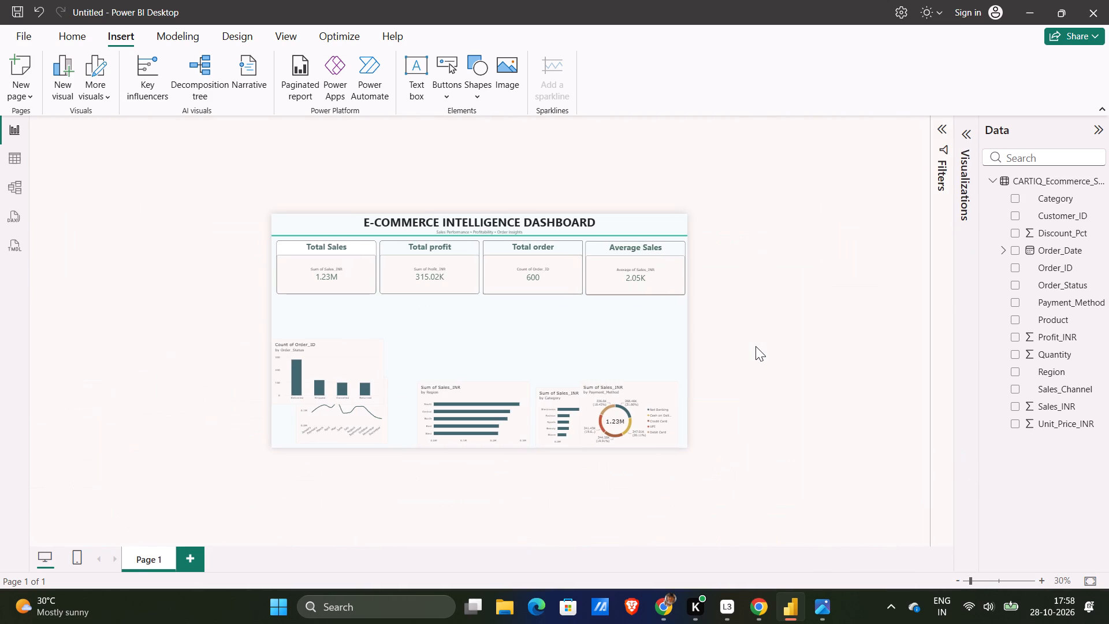
{"action": "key", "text": "Print"}
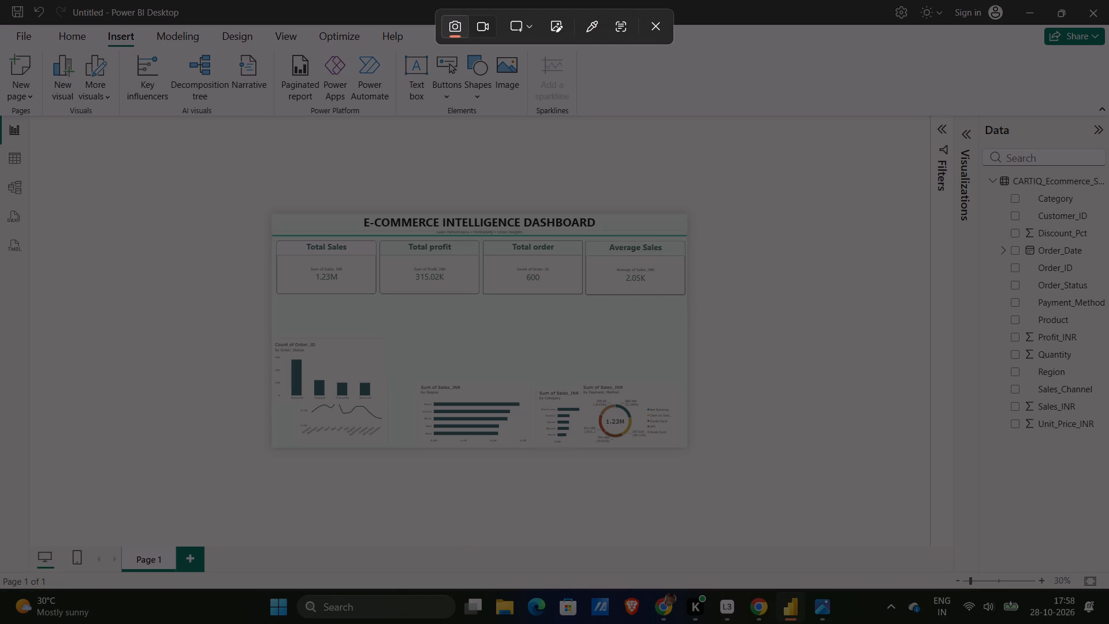